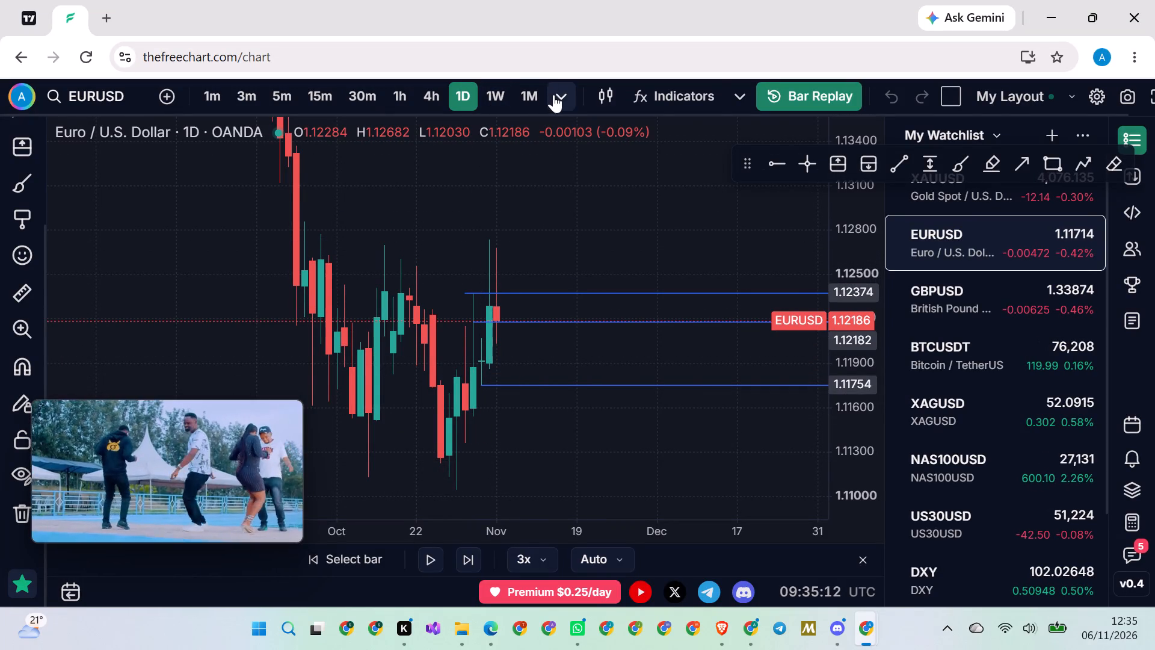
Restart the EURUSD bar replay from the Wed 4 Nov '26 daily candle.
left_click(368, 556)
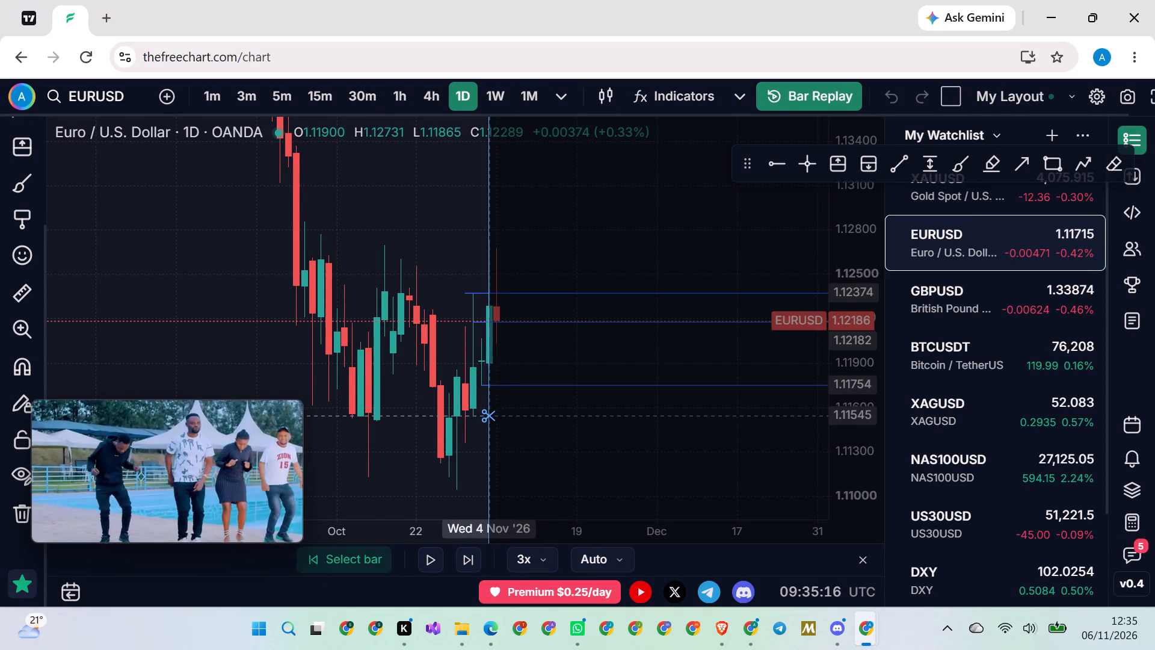
left_click(488, 416)
right_click(446, 215)
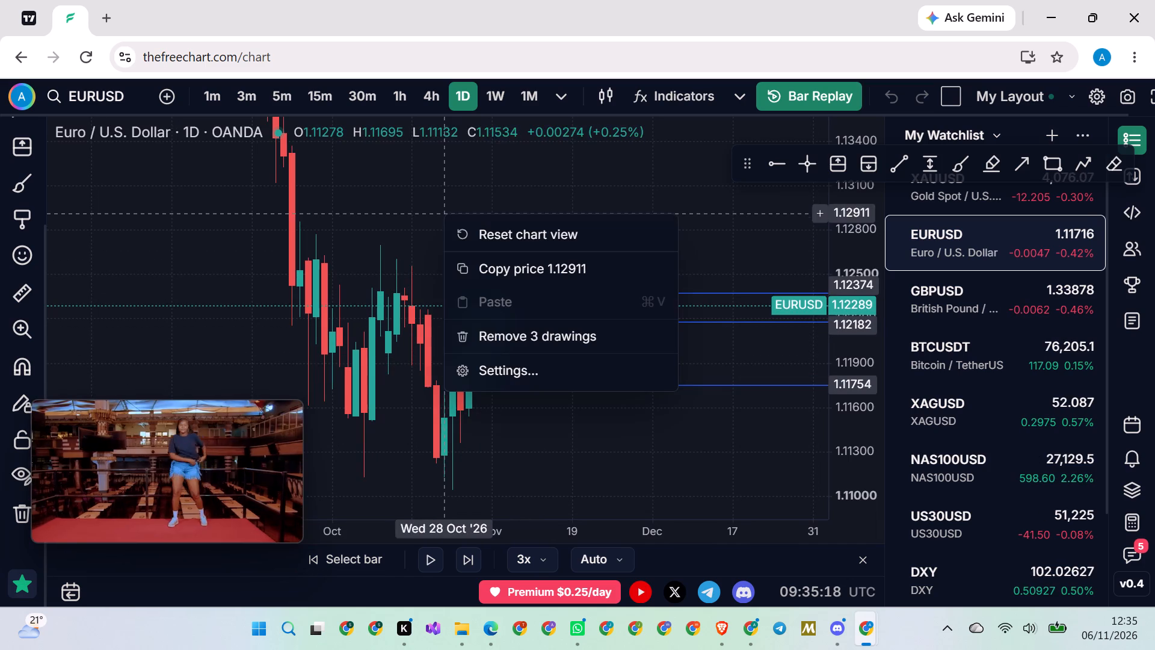
Step the replay chart down through the 4h timeframe to 30m.
left_click(437, 101)
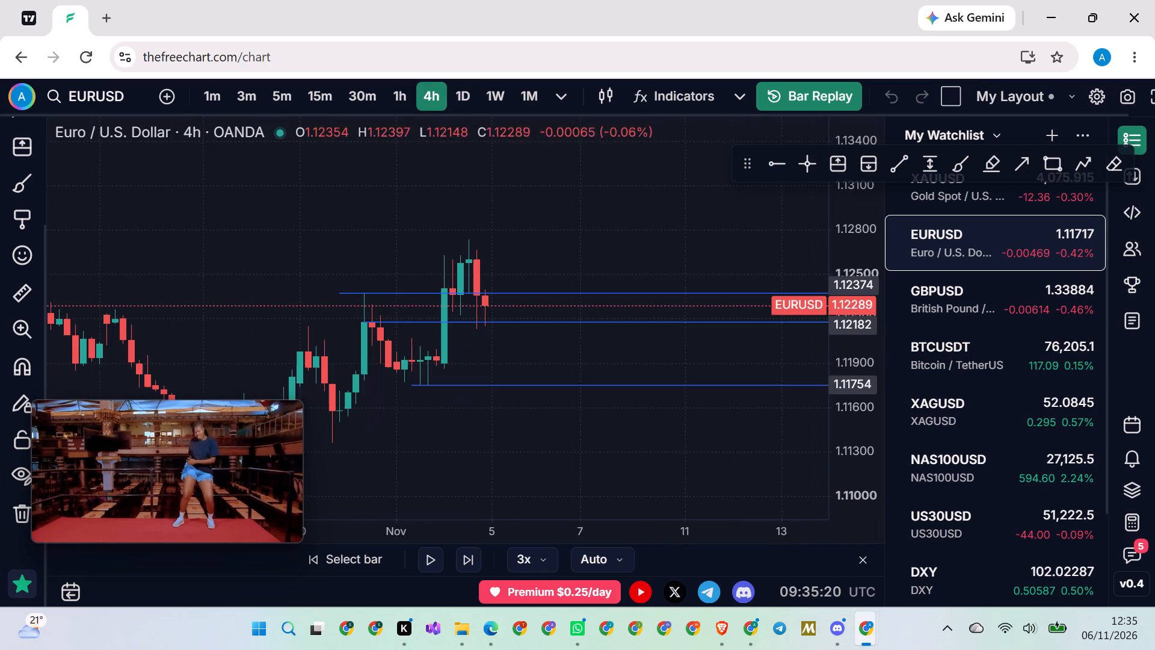
left_click(363, 85)
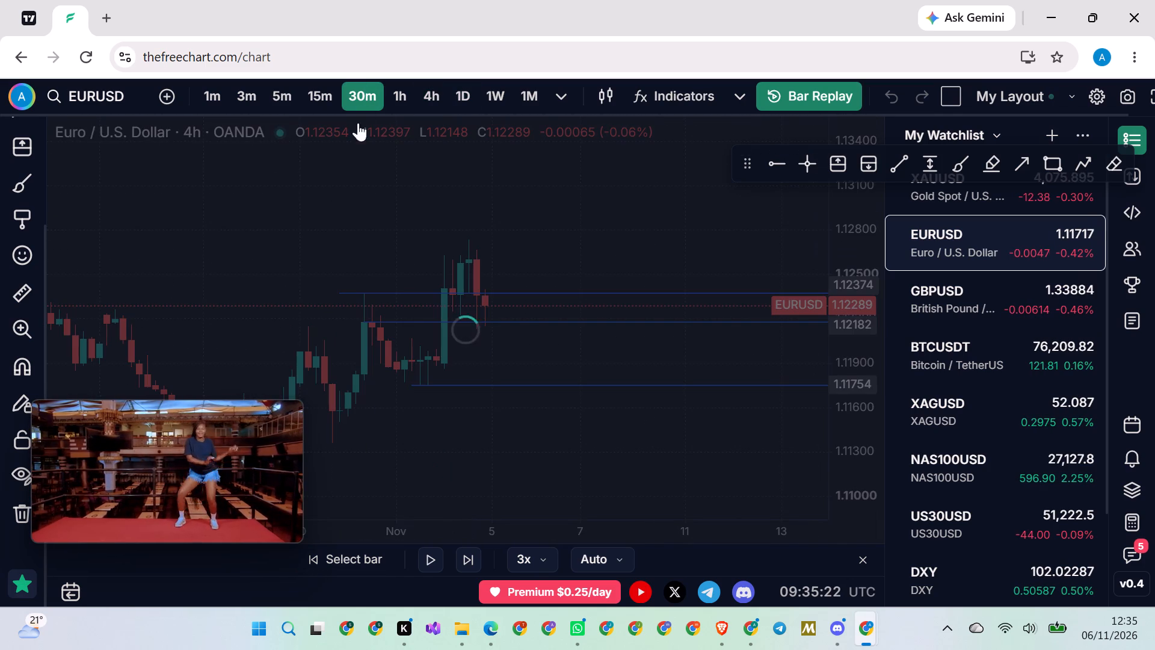
Delete the horizontal ray at 1.12374 from the 30m chart.
scroll(572, 413, "down", 4)
scroll(573, 418, "up", 13)
scroll(573, 418, "down", 20)
scroll(573, 418, "down", 7)
scroll(573, 420, "up", 20)
scroll(573, 420, "up", 5)
scroll(573, 420, "down", 6)
scroll(573, 419, "down", 16)
scroll(573, 419, "down", 15)
left_click_drag(281, 205, 488, 227)
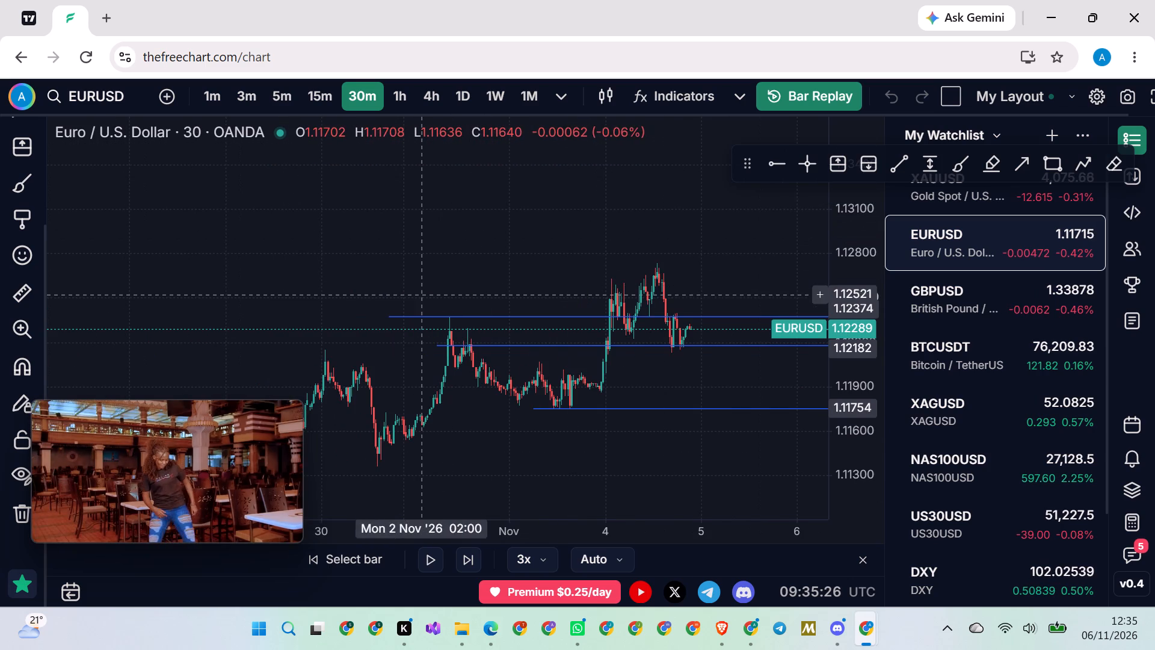
left_click(393, 318)
left_click(700, 150)
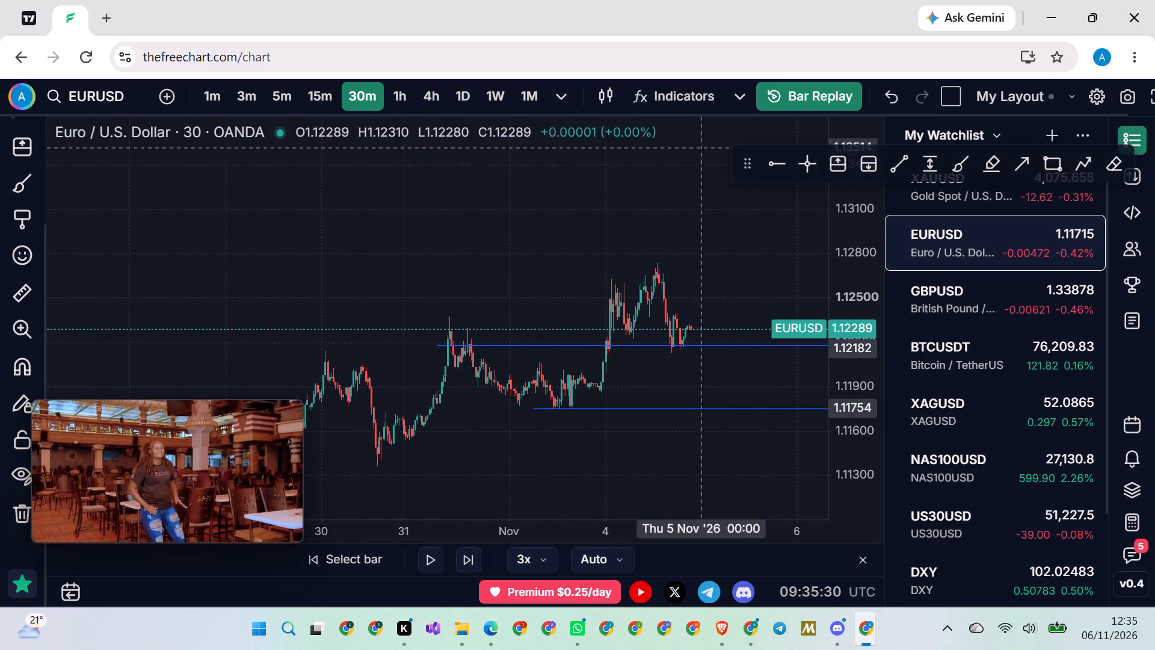
Draw a horizontal ray at about 1.12672 starting from the 14:30 candle's upper wick on 4 Nov.
scroll(640, 222, "up", 17)
scroll(851, 296, "up", 7)
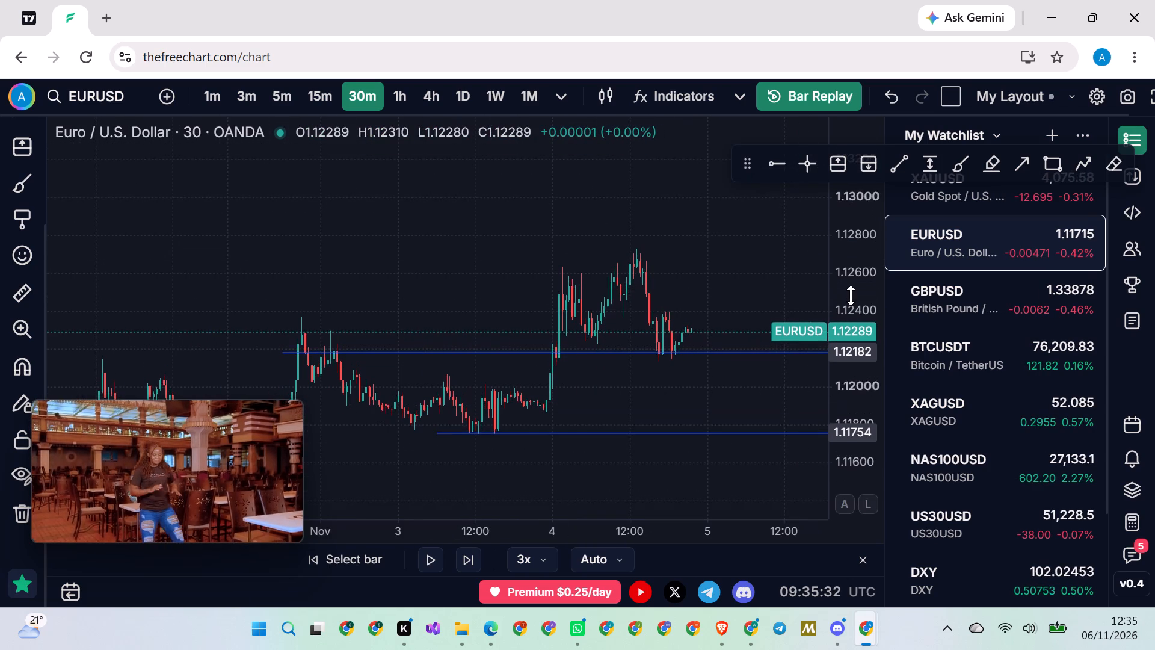
scroll(851, 296, "up", 11)
left_click_drag(369, 258, 469, 282)
scroll(447, 280, "up", 6)
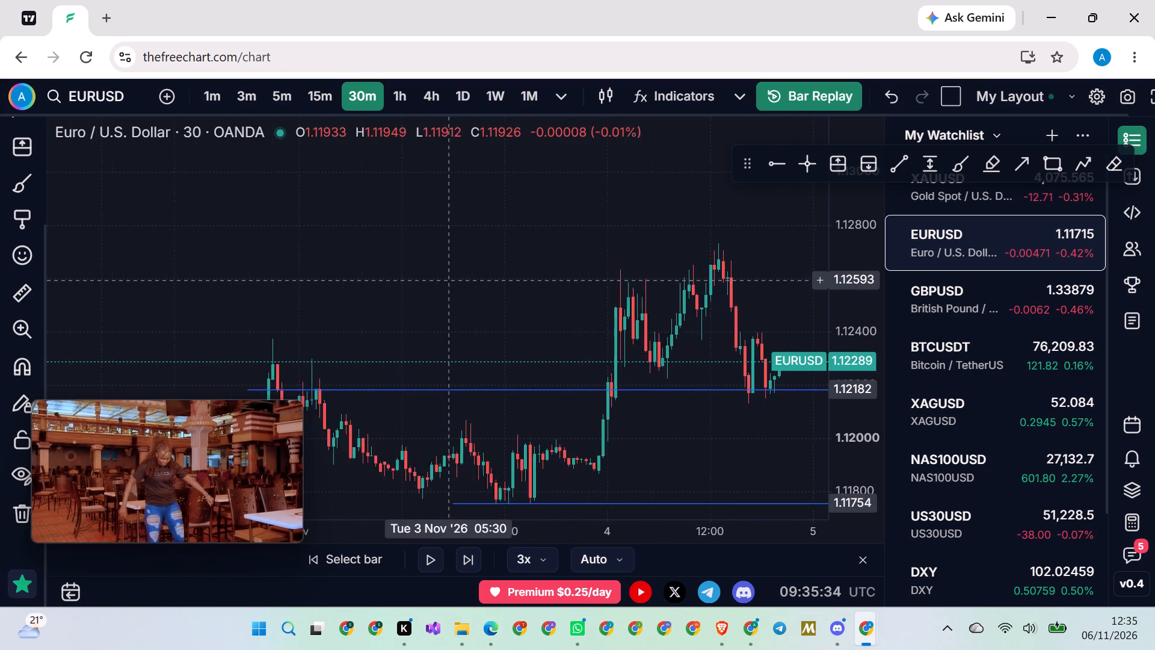
scroll(447, 280, "up", 9)
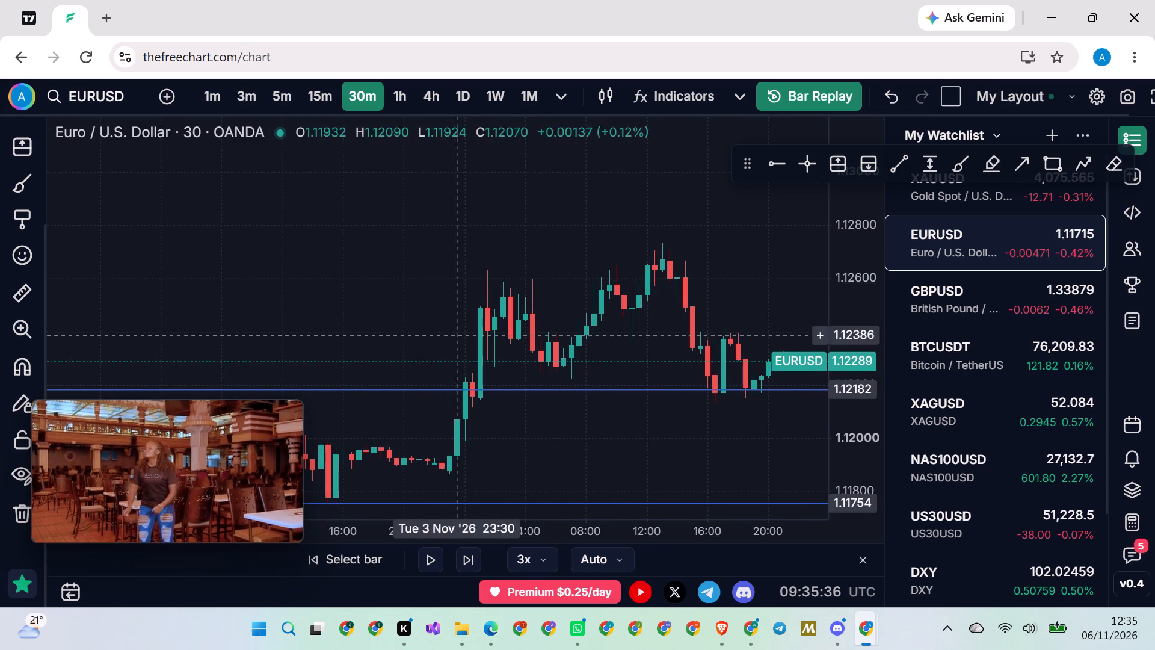
left_click_drag(414, 268, 339, 254)
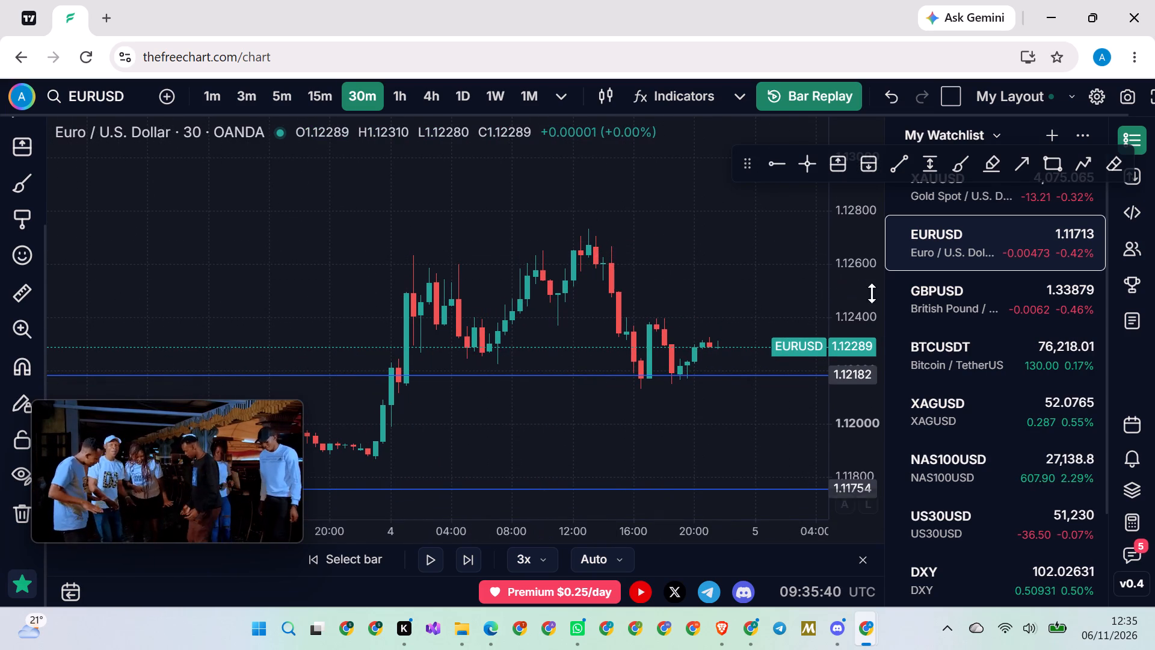
scroll(860, 286, "up", 12)
left_click_drag(704, 220, 707, 294)
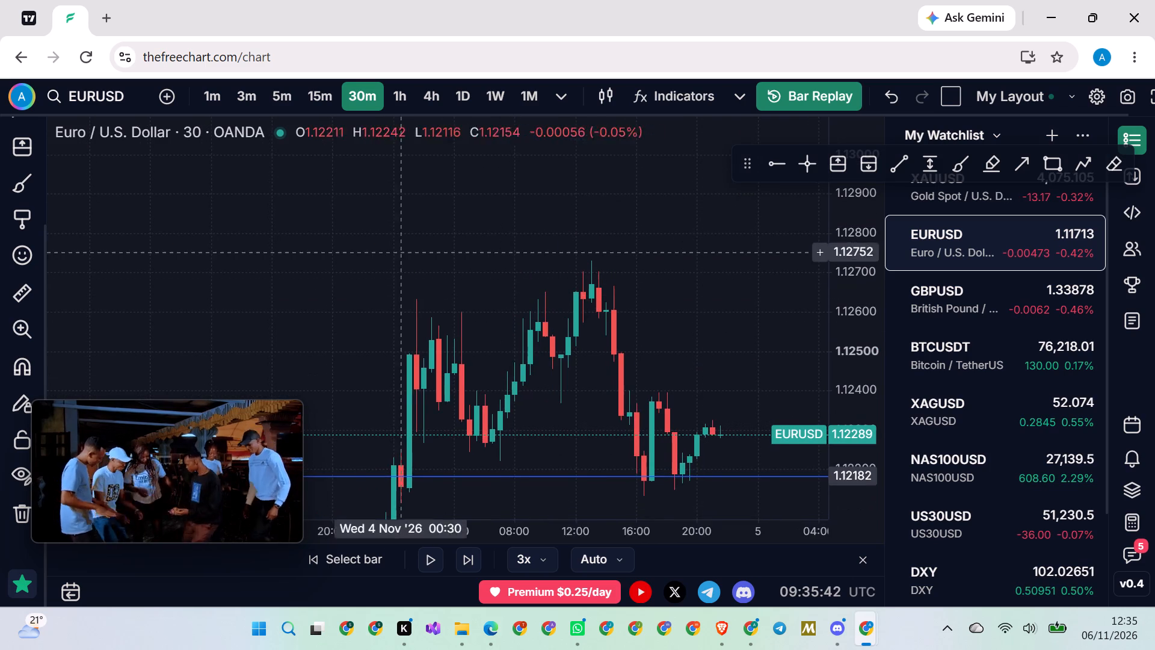
scroll(387, 242, "up", 20)
scroll(387, 242, "up", 2)
left_click_drag(354, 246, 412, 228)
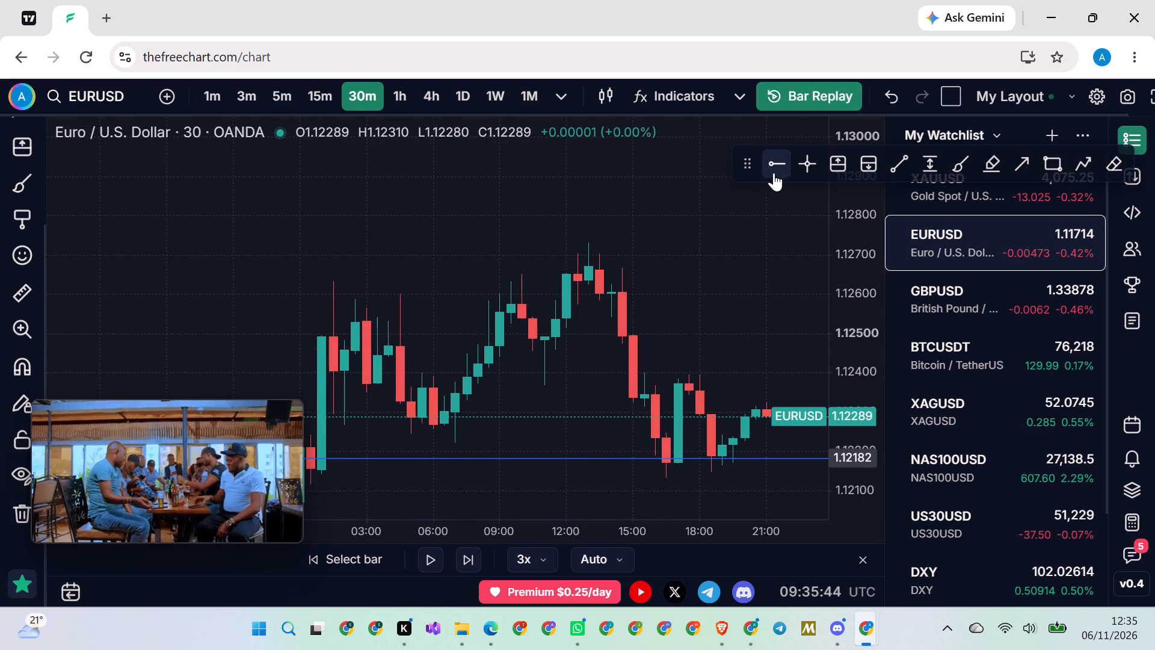
left_click(771, 170)
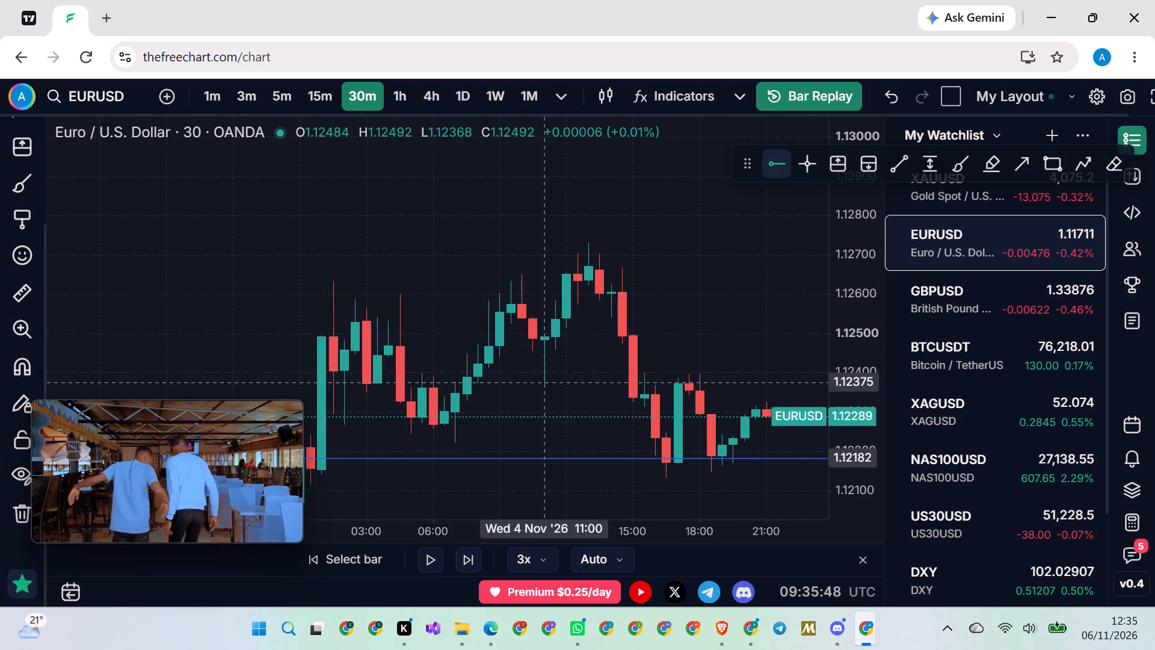
left_click(618, 266)
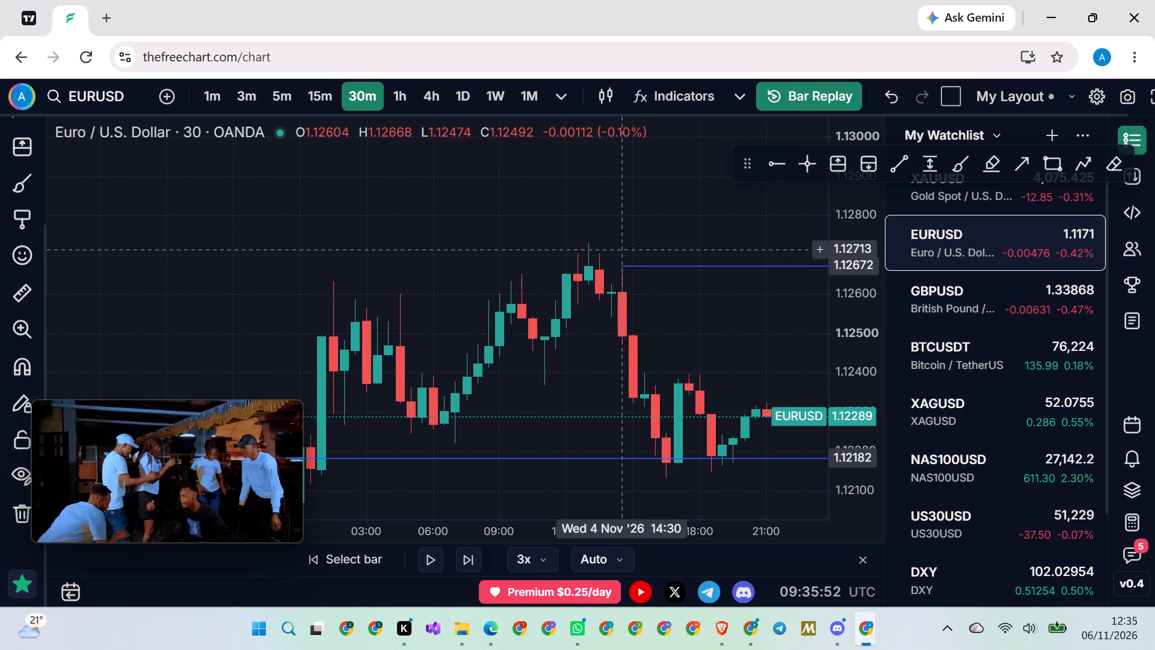
left_click(650, 213)
Move the upper ray onto the exact high of the 14:30 candle, at 1.12669.
scroll(843, 315, "up", 20)
scroll(843, 315, "up", 5)
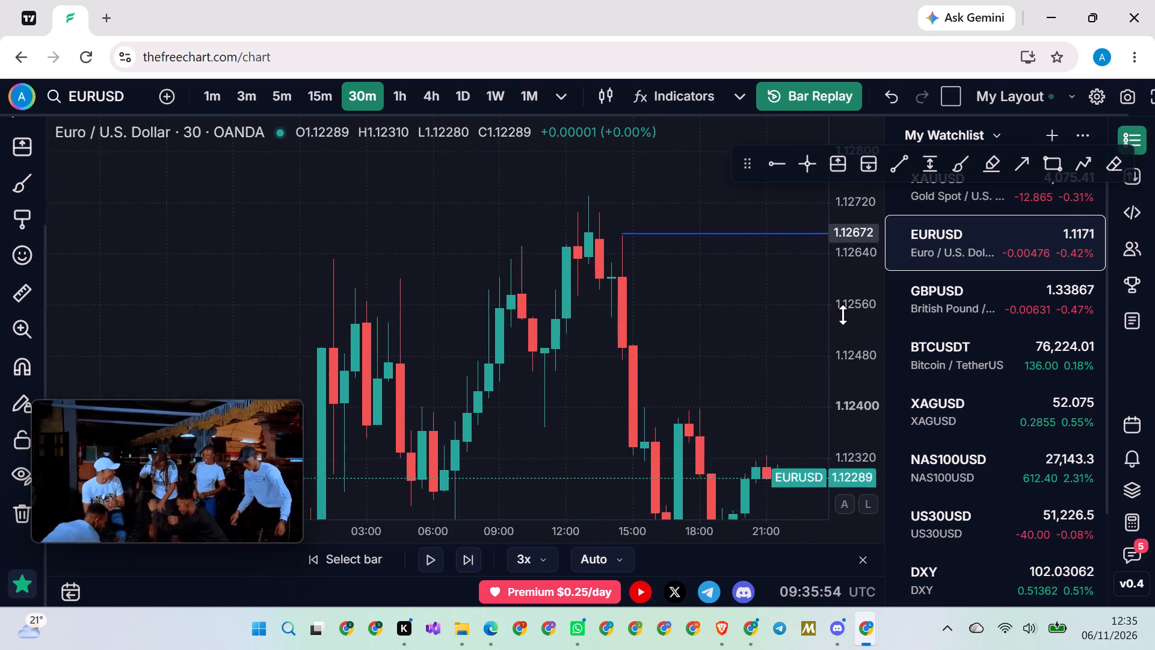
scroll(843, 315, "up", 12)
scroll(430, 229, "up", 16)
left_click_drag(484, 262, 570, 314)
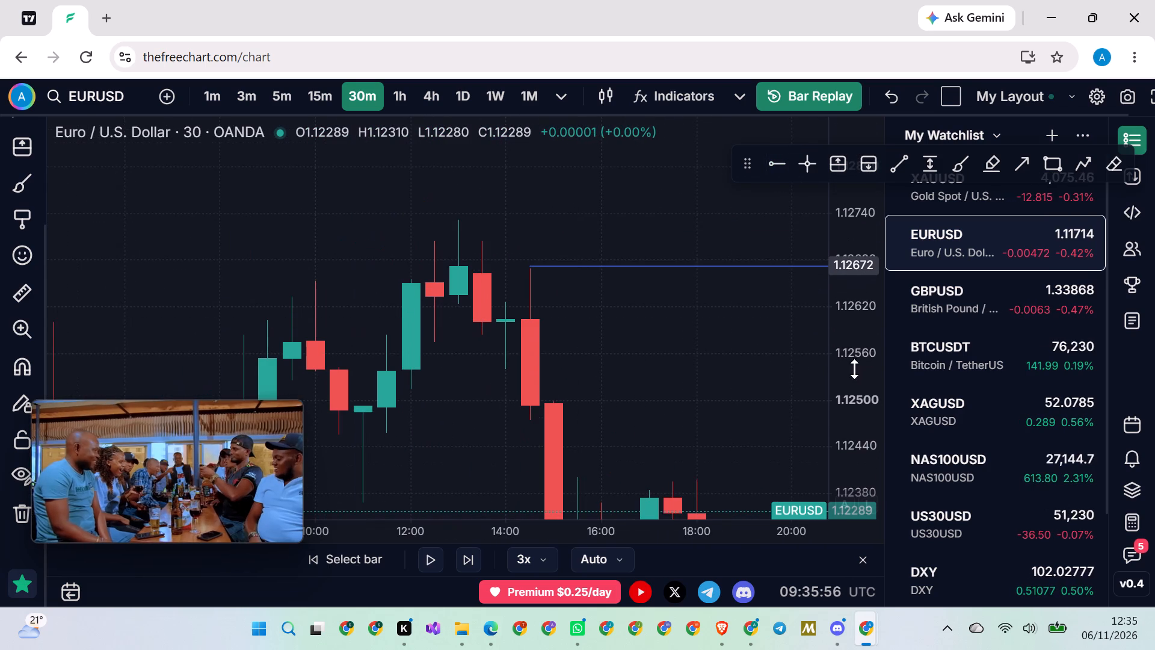
scroll(865, 348, "up", 20)
scroll(865, 348, "up", 20)
scroll(865, 348, "up", 3)
left_click_drag(561, 268, 633, 335)
scroll(633, 335, "up", 2)
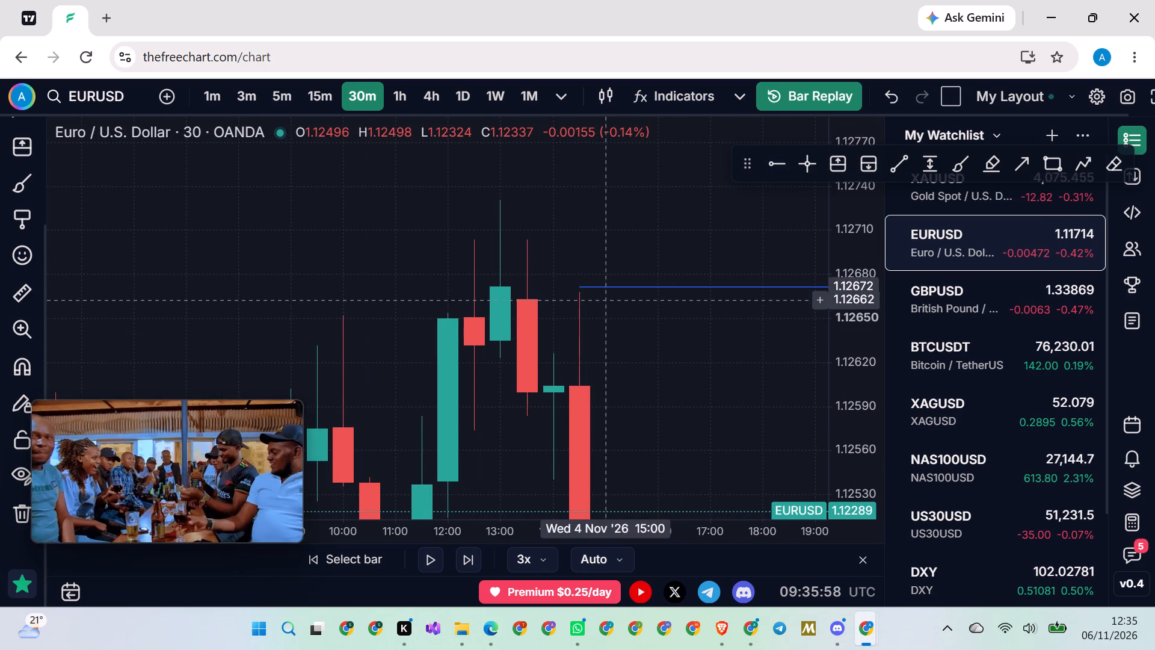
left_click_drag(579, 286, 571, 291)
left_click(633, 260)
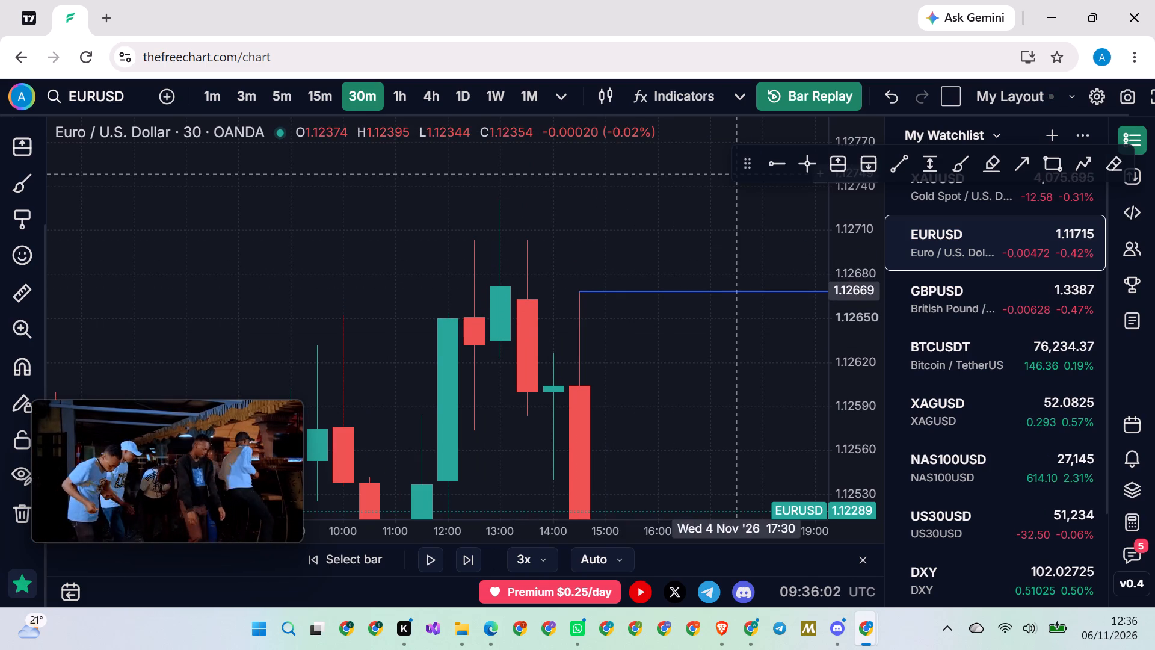
Draw a second horizontal ray at 1.12600 from the body low of the 13:30 candle on 4 Nov.
left_click(773, 165)
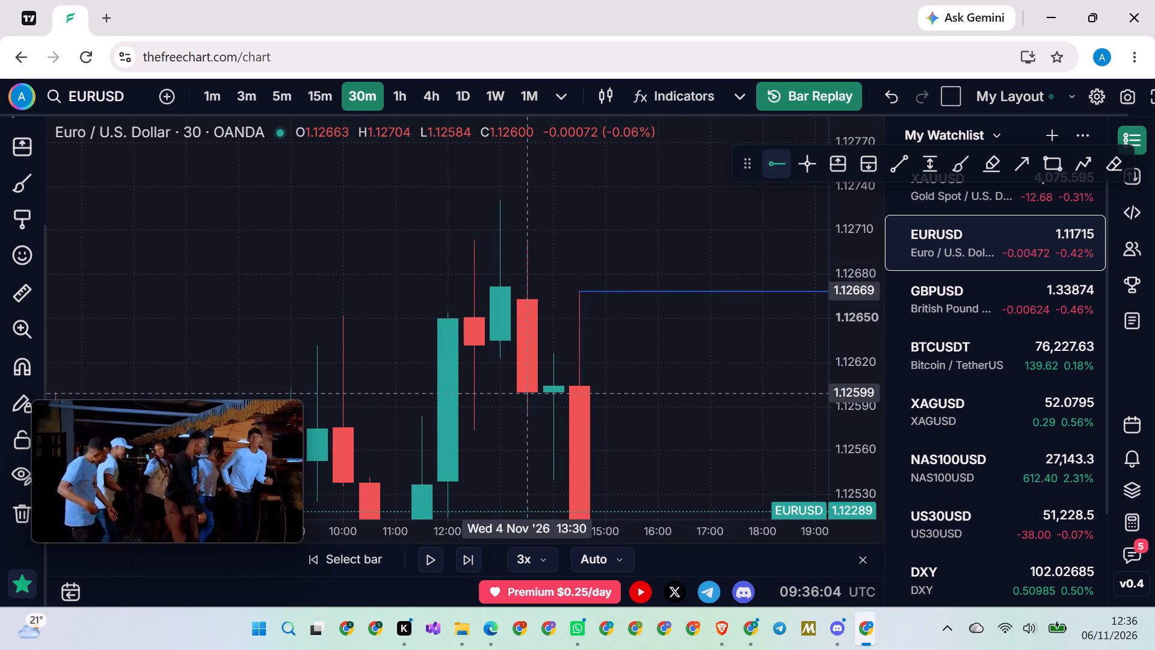
left_click(522, 391)
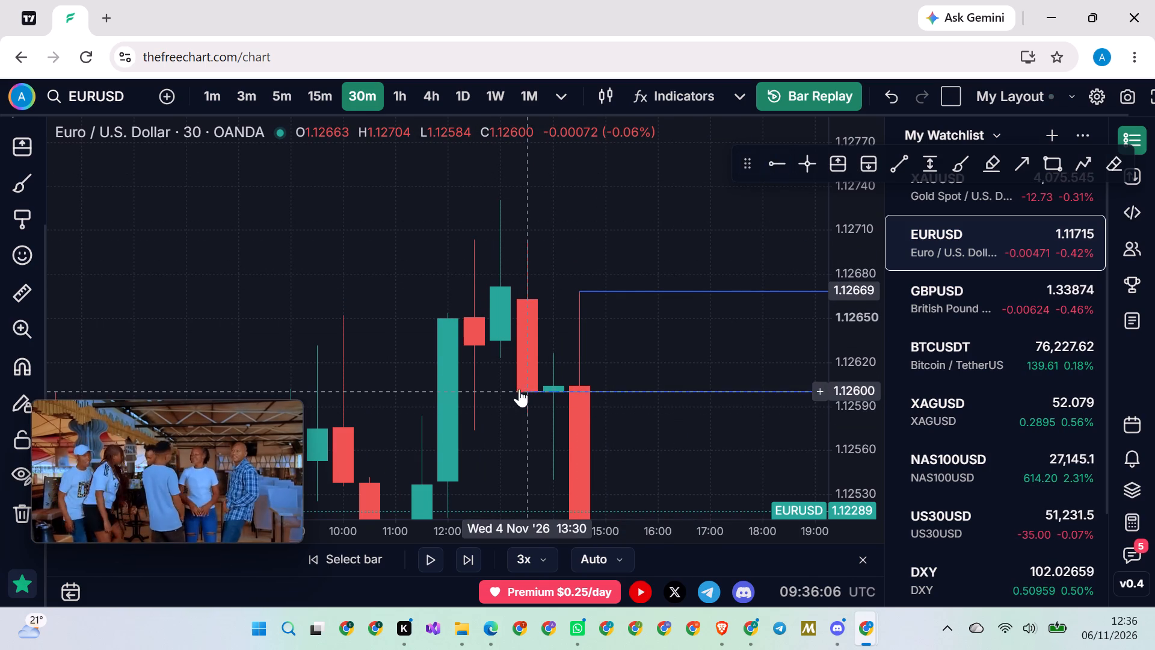
left_click(606, 215)
Switch to the 1h timeframe and examine the candles around the two new rays.
left_click(401, 98)
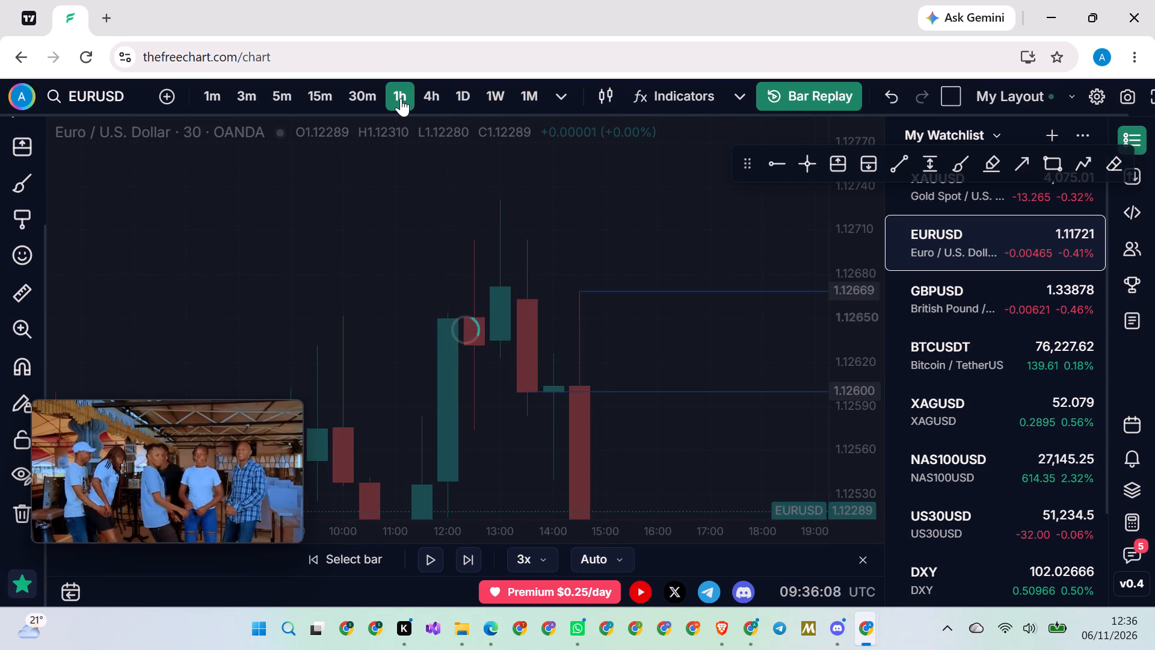
scroll(466, 170, "up", 9)
scroll(469, 175, "down", 12)
left_click_drag(846, 215, 790, 511)
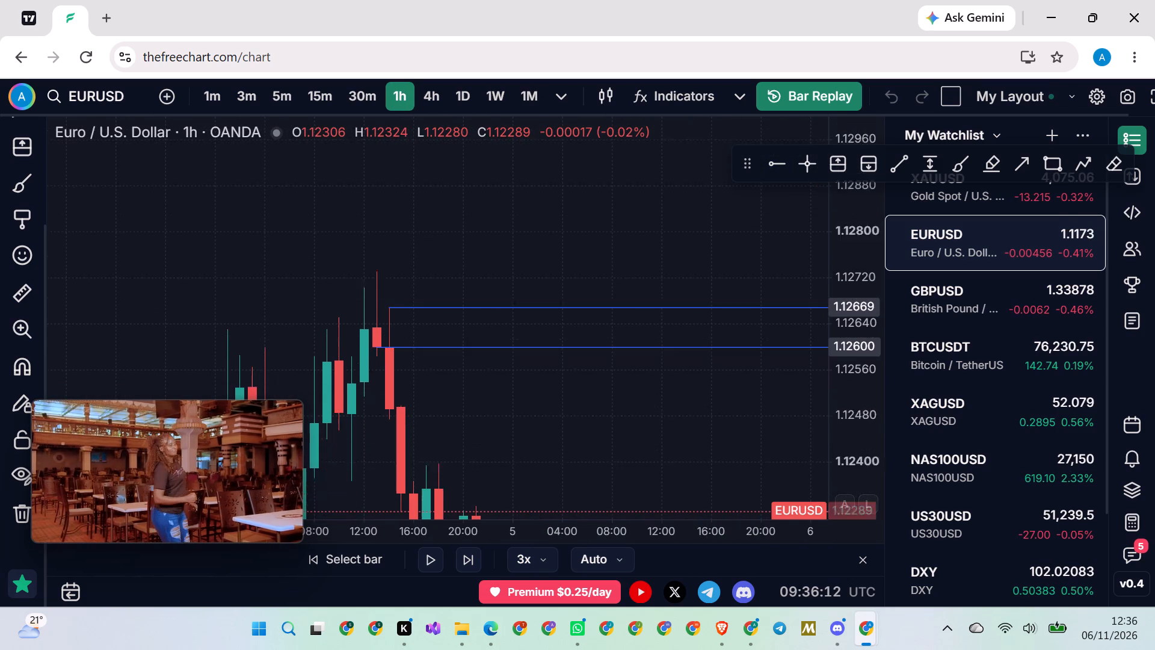
scroll(560, 267, "down", 2)
left_click_drag(490, 244, 586, 254)
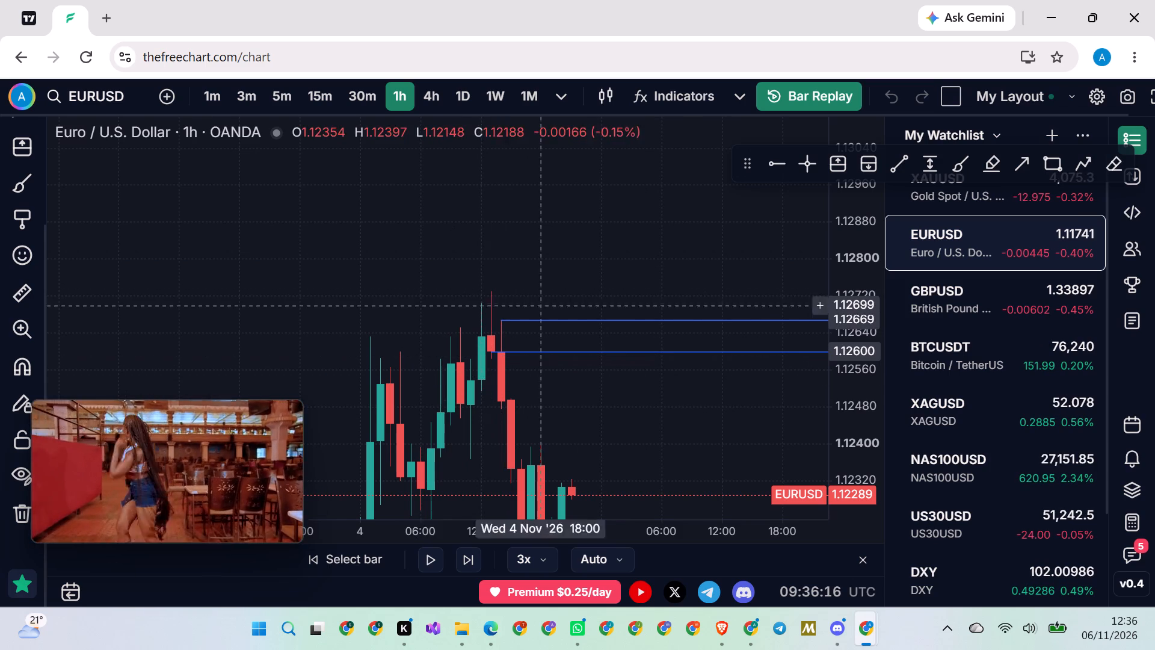
Change the EURUSD replay chart to the 5m timeframe.
left_click(372, 97)
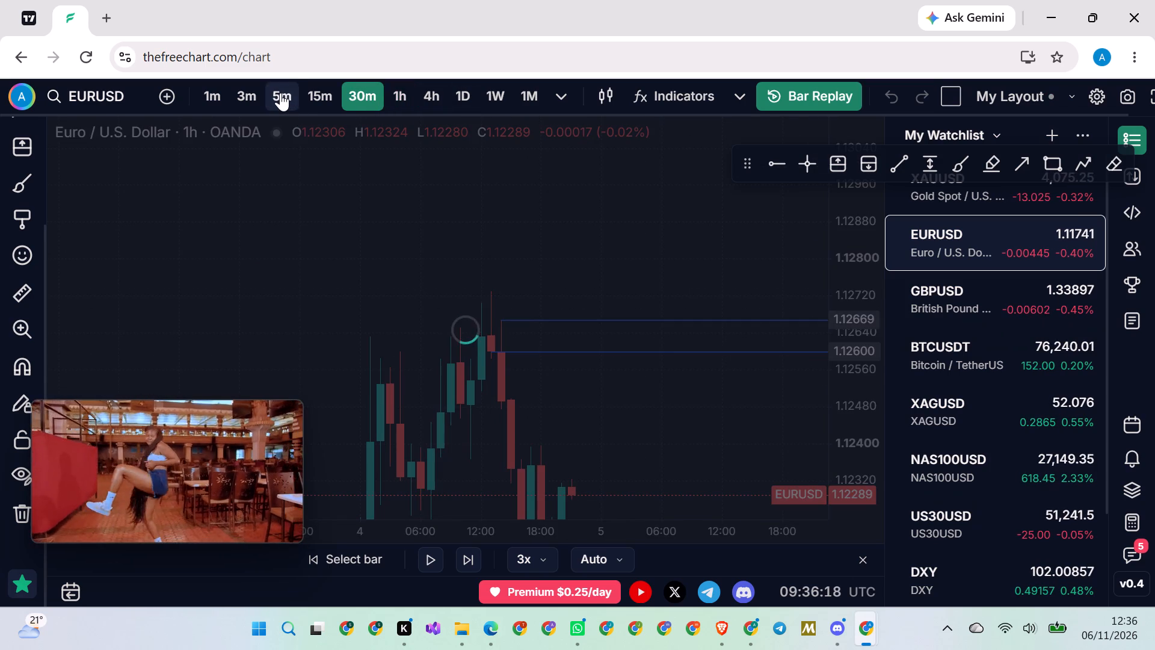
left_click(280, 93)
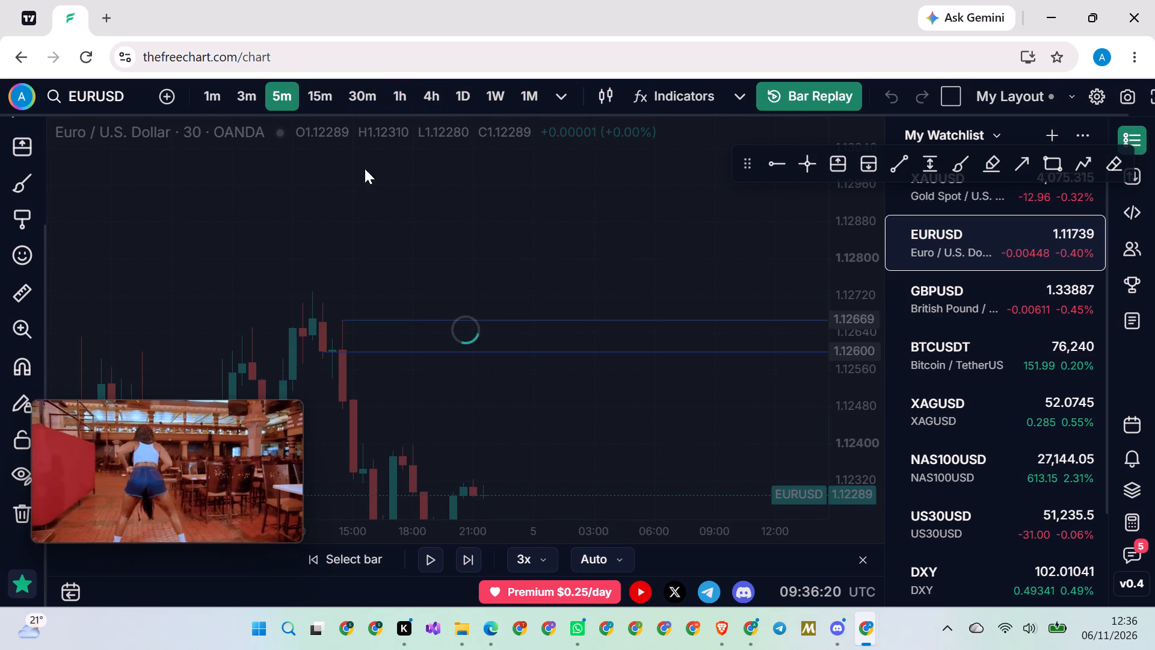
Move the 1.12600 ray to the top of the bearish 13:50 candle's body, at 1.12653.
scroll(505, 214, "down", 20)
scroll(505, 214, "down", 20)
scroll(505, 214, "down", 20)
left_click_drag(371, 256, 650, 260)
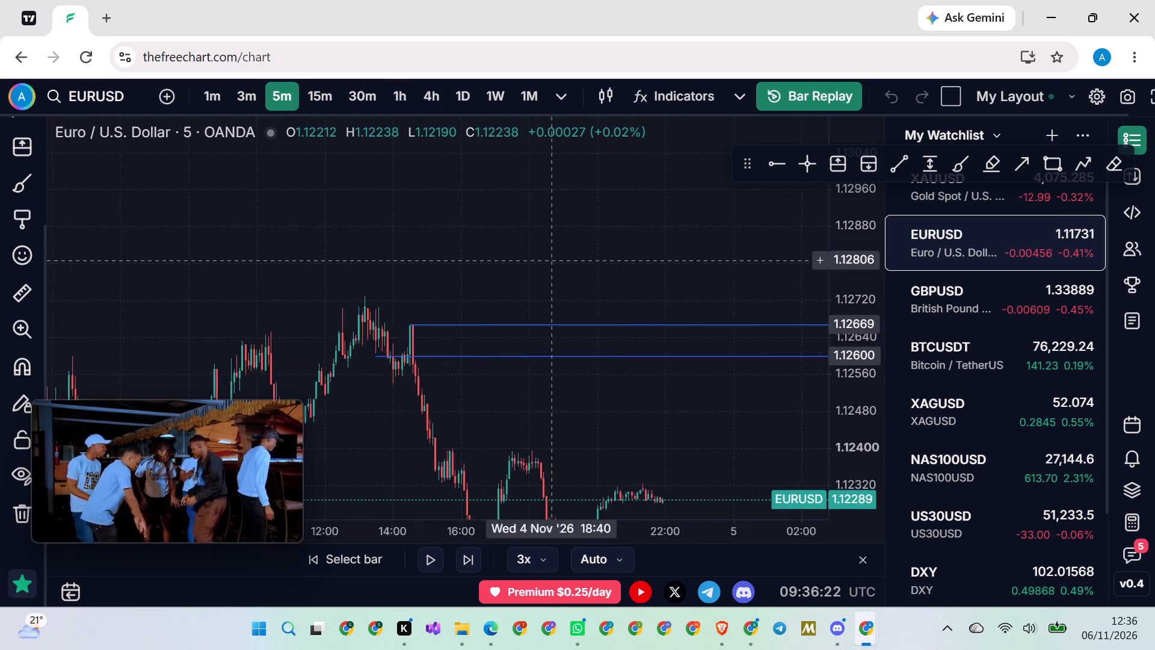
left_click_drag(650, 260, 683, 264)
left_click_drag(861, 243, 812, 361)
left_click_drag(586, 267, 689, 270)
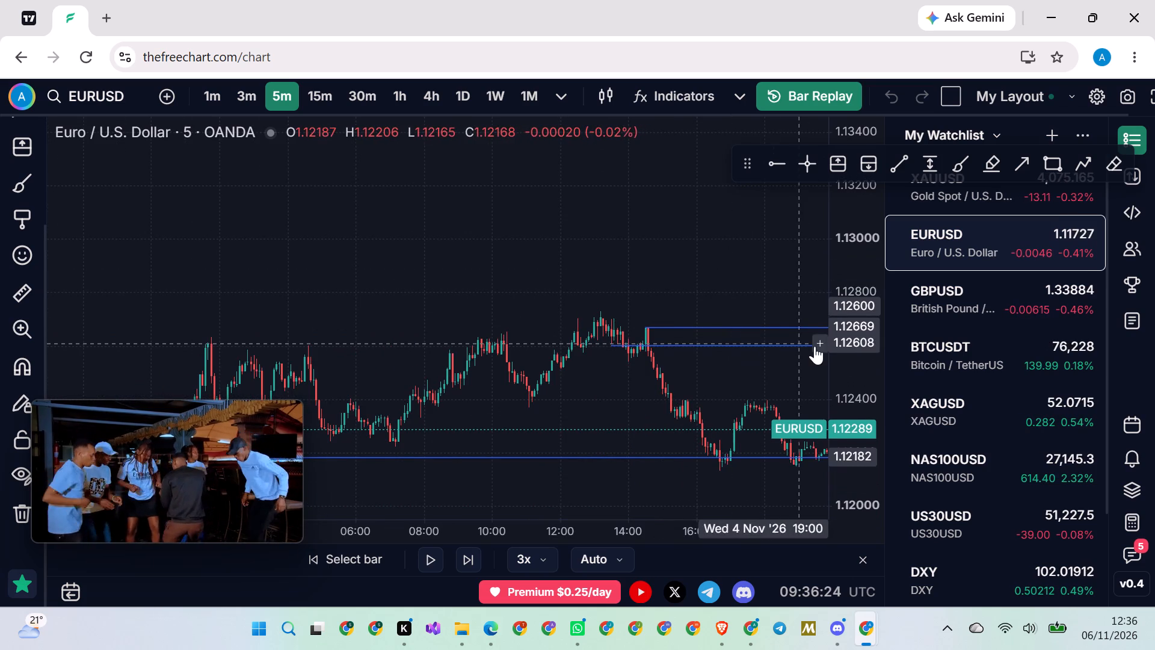
scroll(842, 347, "up", 20)
scroll(842, 347, "up", 20)
scroll(842, 347, "up", 20)
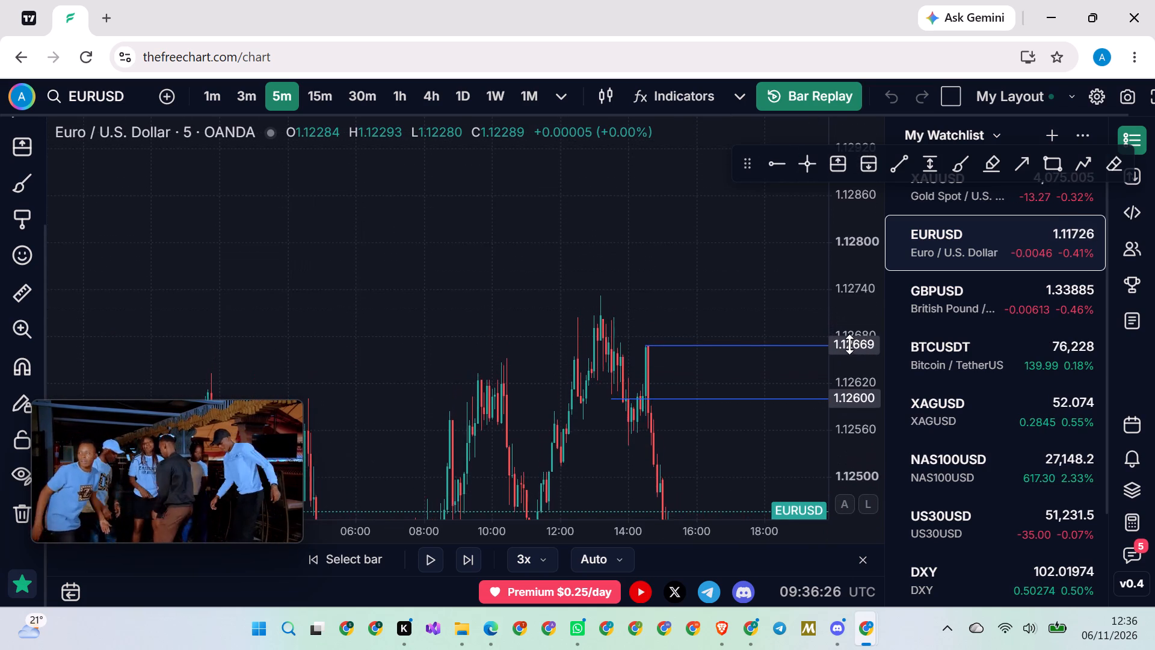
scroll(849, 344, "up", 20)
scroll(849, 344, "up", 6)
left_click_drag(418, 330, 475, 290)
scroll(377, 273, "up", 20)
scroll(377, 273, "up", 4)
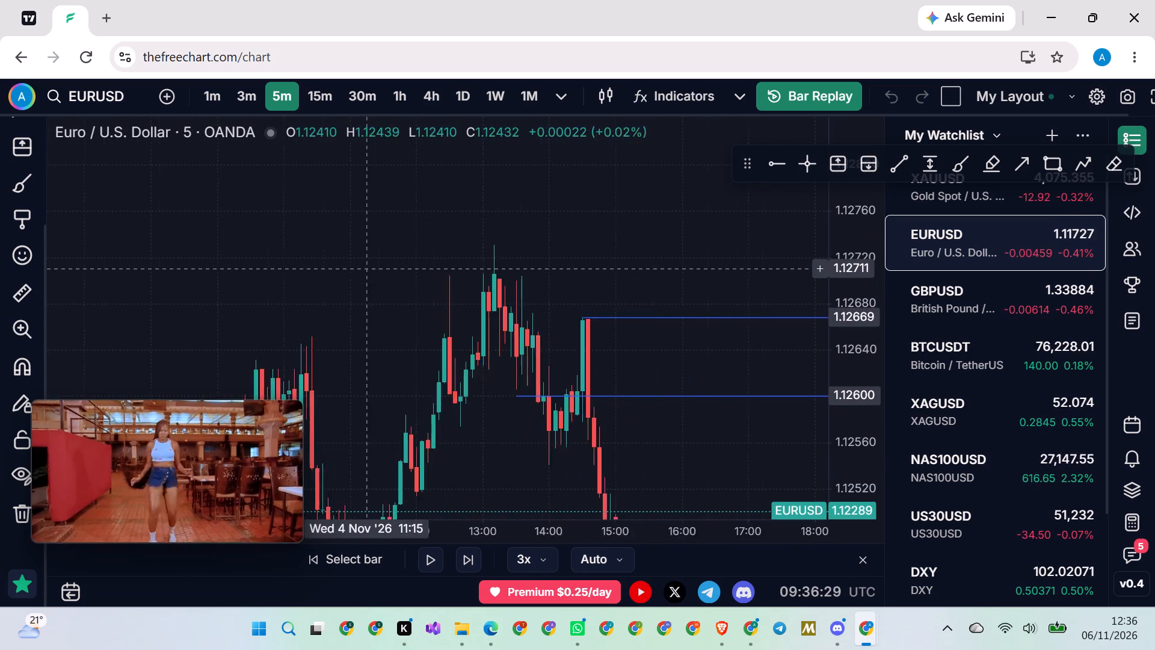
scroll(368, 268, "up", 20)
scroll(368, 268, "up", 10)
left_click_drag(359, 266, 714, 234)
scroll(852, 360, "up", 3)
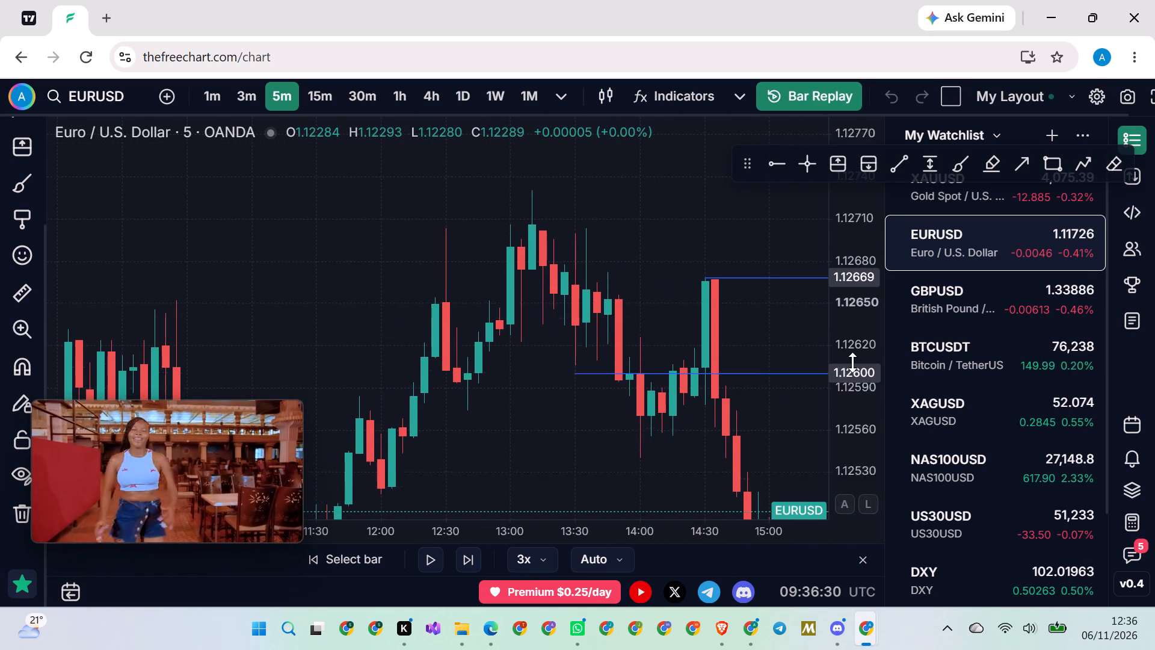
scroll(852, 362, "up", 15)
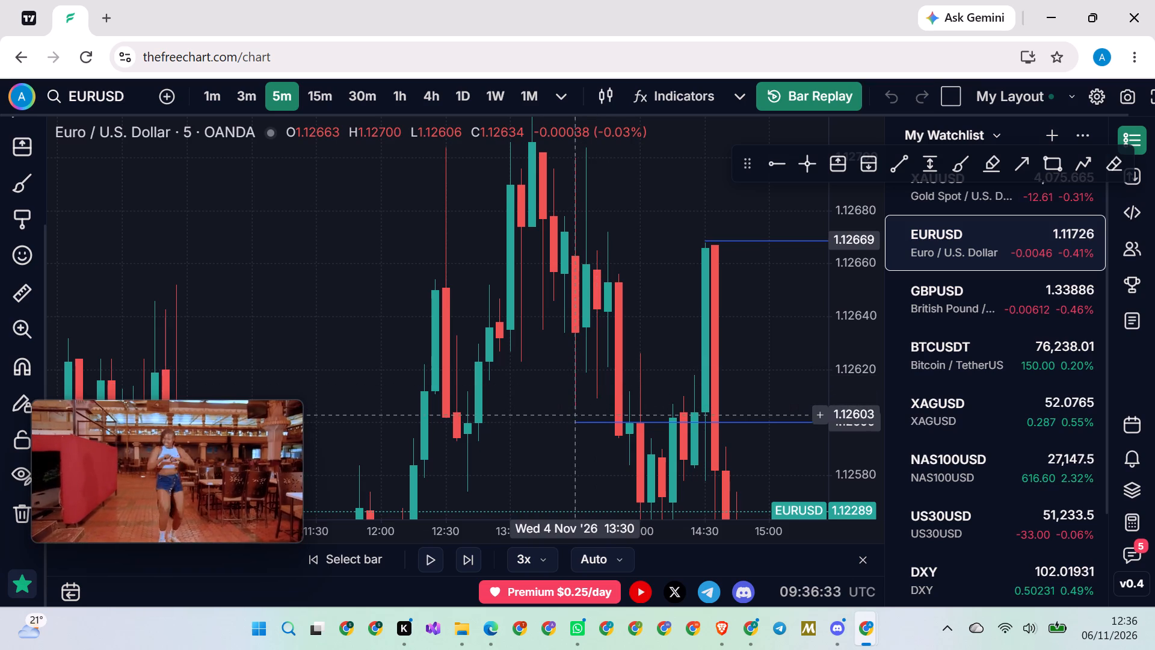
left_click_drag(575, 421, 627, 280)
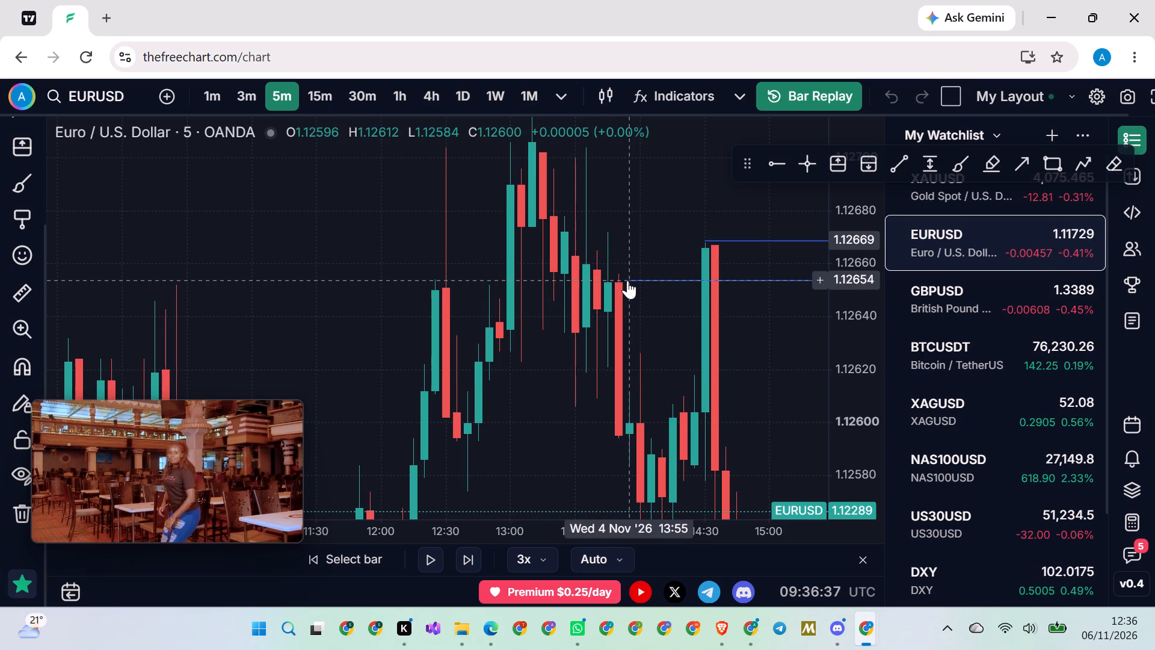
left_click_drag(627, 280, 614, 282)
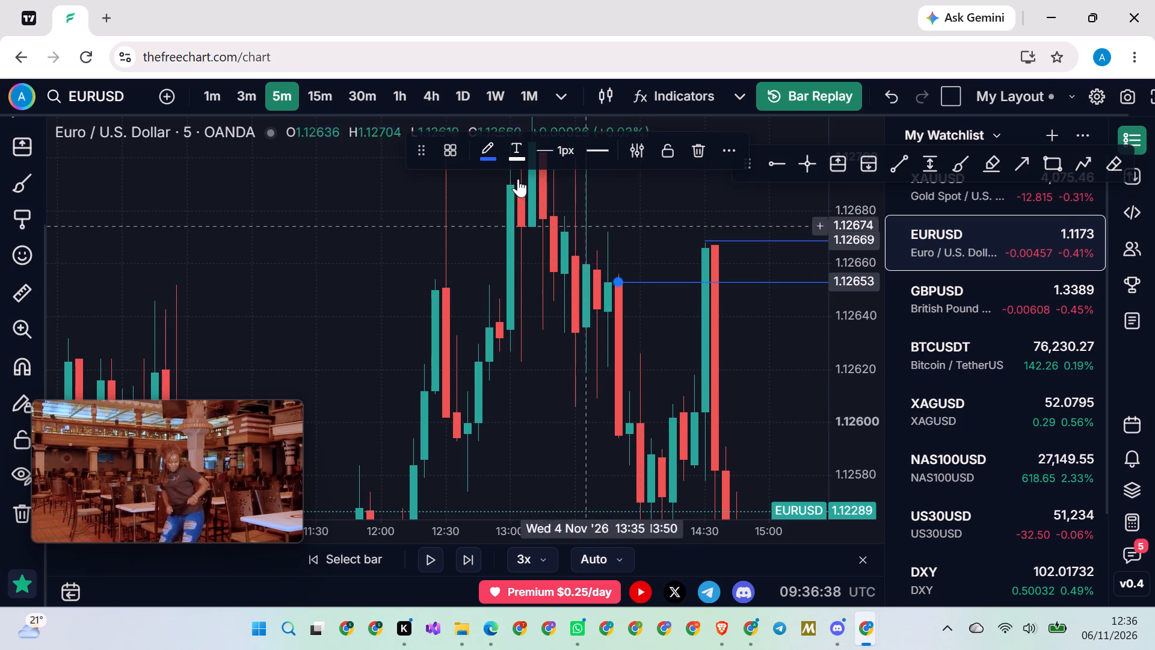
Recolour the ray at 1.12653 red.
left_click(481, 155)
left_click(487, 246)
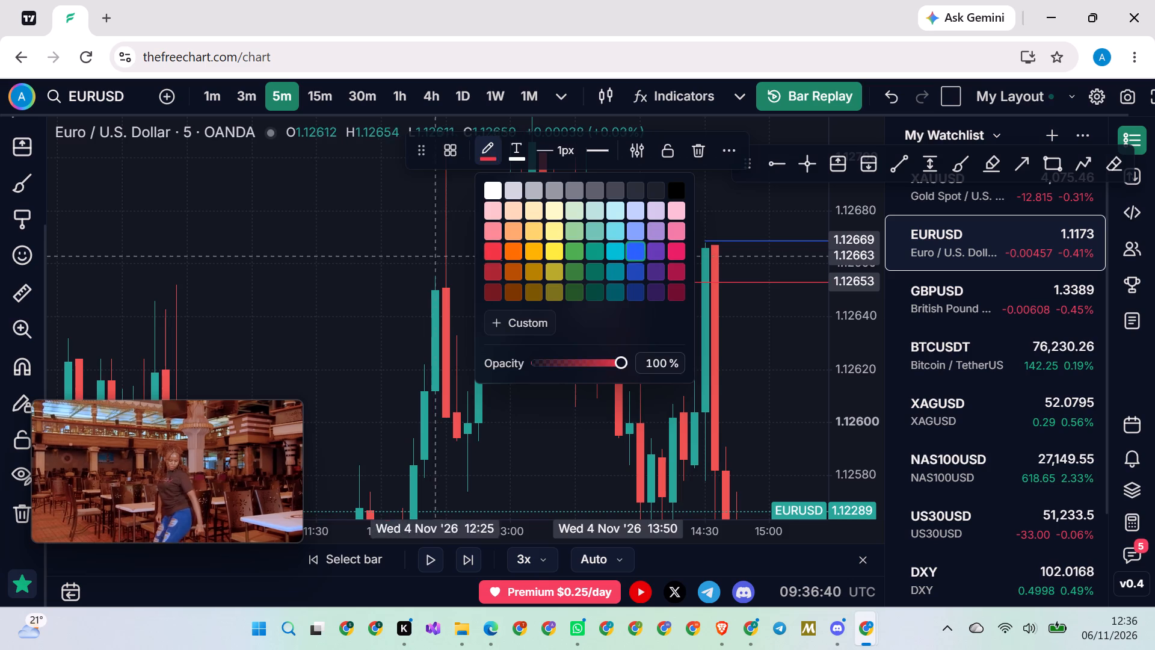
left_click(305, 247)
Examine the 5m candles around the 1.12669 and 1.12653 rays and the price action down to the 1.12182 ray.
scroll(297, 241, "up", 15)
scroll(854, 364, "up", 17)
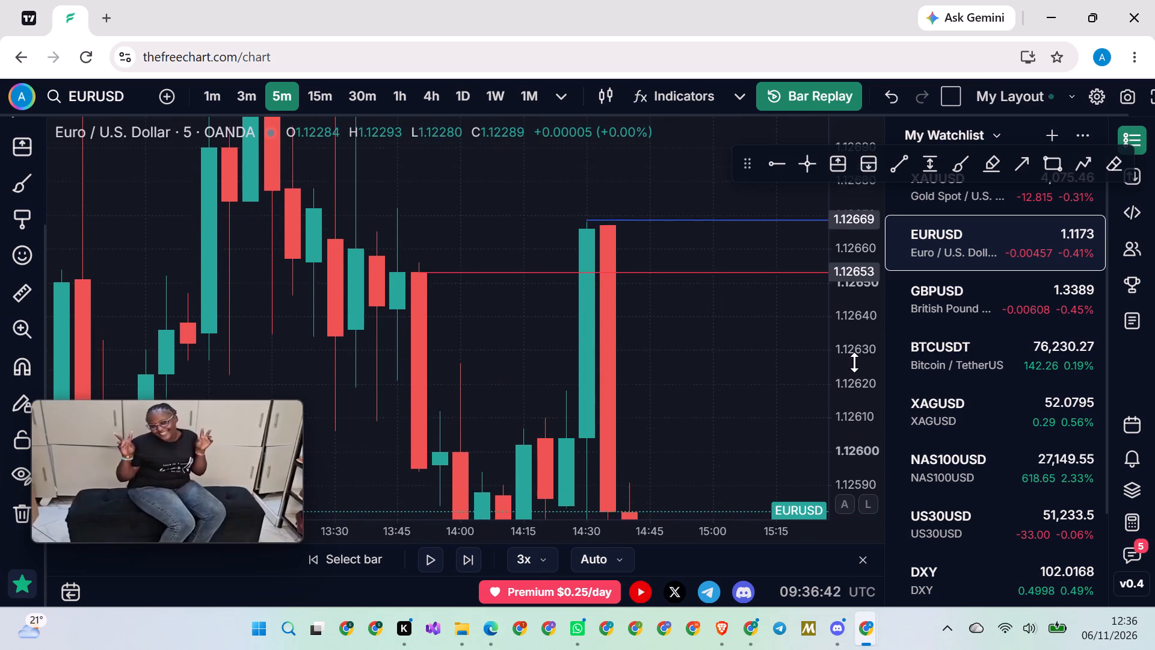
scroll(854, 362, "up", 17)
scroll(854, 362, "down", 20)
scroll(854, 362, "down", 20)
scroll(854, 362, "down", 16)
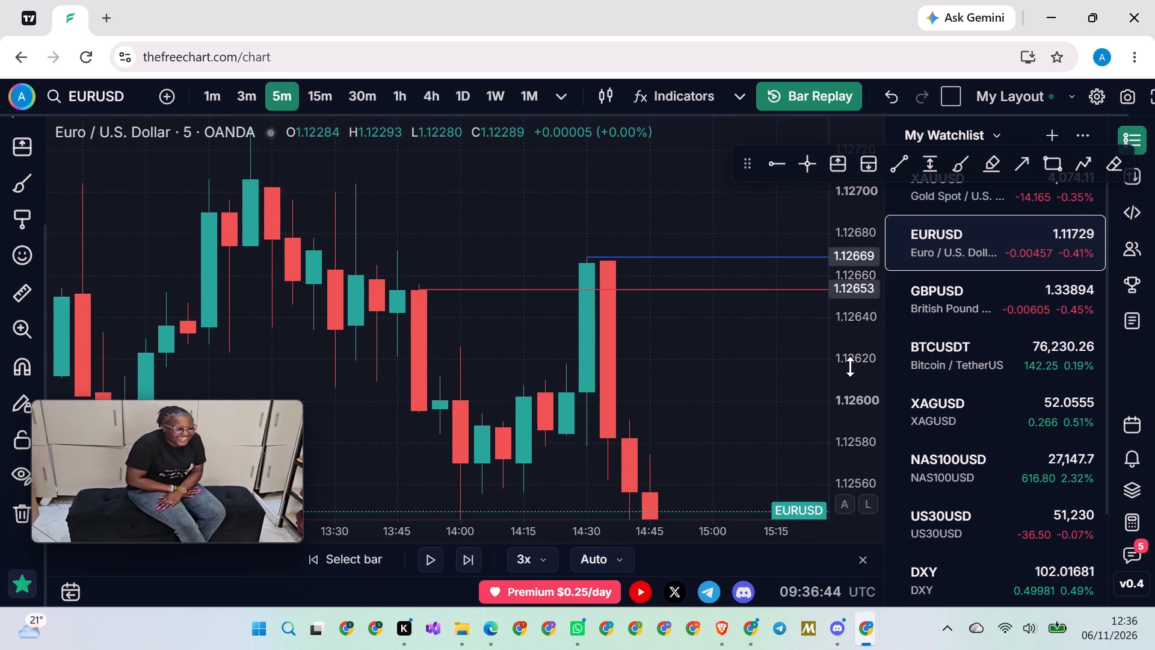
scroll(850, 367, "down", 17)
scroll(777, 361, "down", 20)
scroll(777, 361, "down", 16)
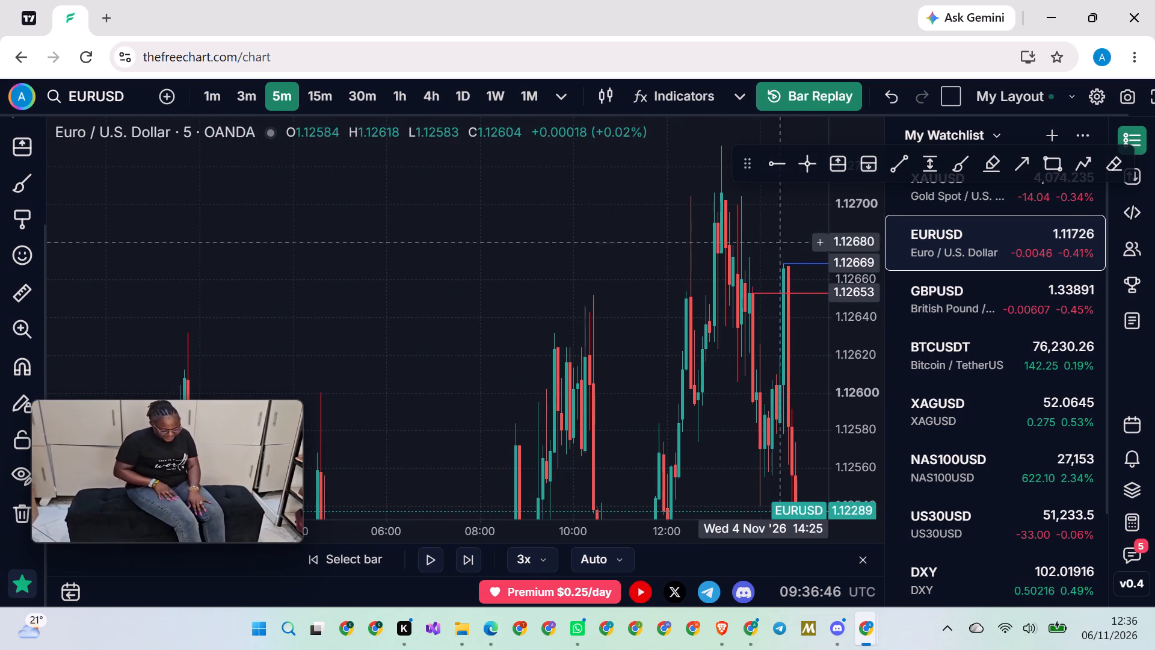
left_click_drag(849, 207, 754, 458)
scroll(399, 273, "down", 5)
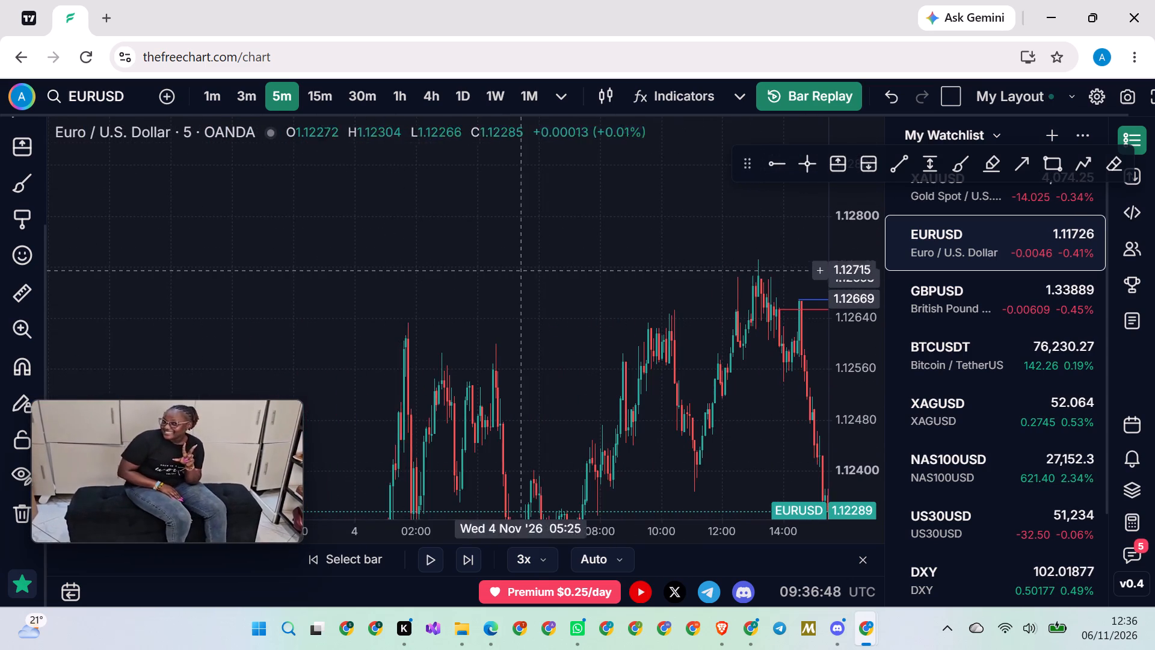
left_click_drag(525, 268, 212, 190)
left_click_drag(849, 287, 759, 415)
scroll(671, 354, "down", 2)
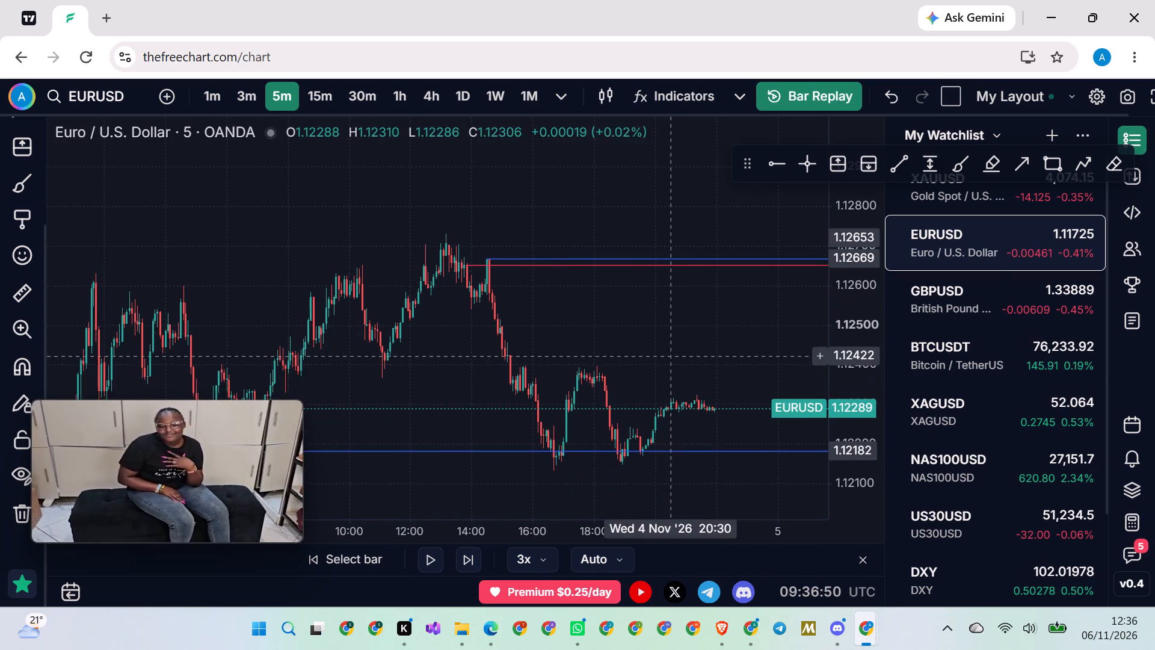
scroll(671, 354, "down", 2)
left_click_drag(727, 347, 618, 276)
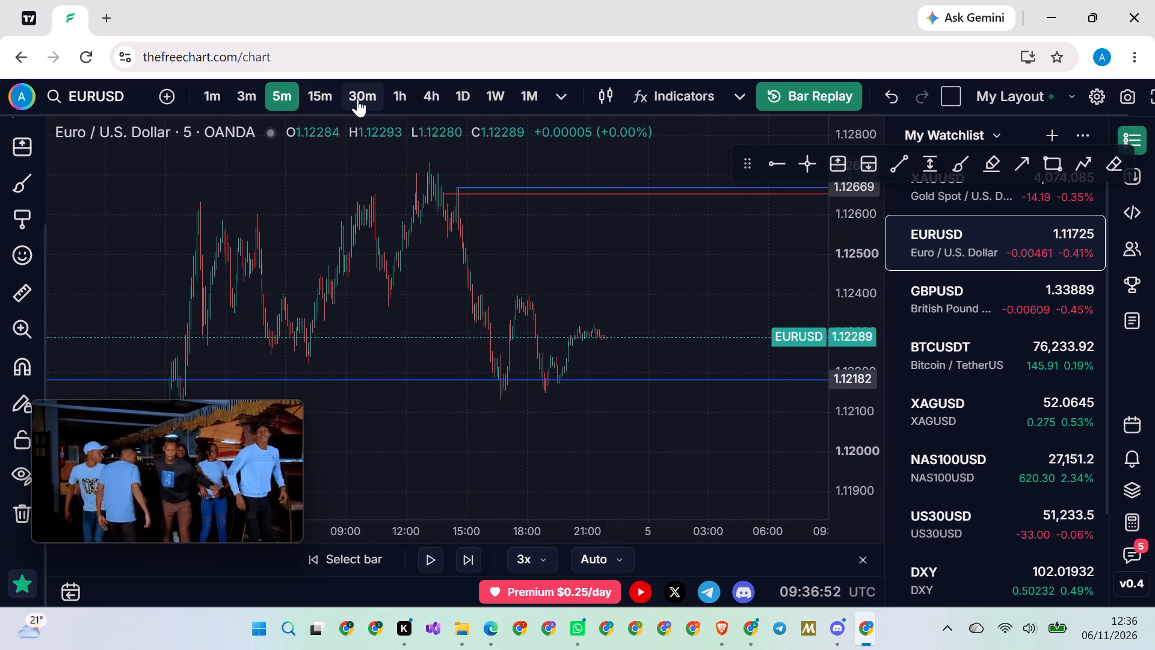
Switch to the 30m timeframe and examine price action between the upper rays and the 1.11754 ray.
left_click(360, 96)
scroll(588, 412, "up", 5)
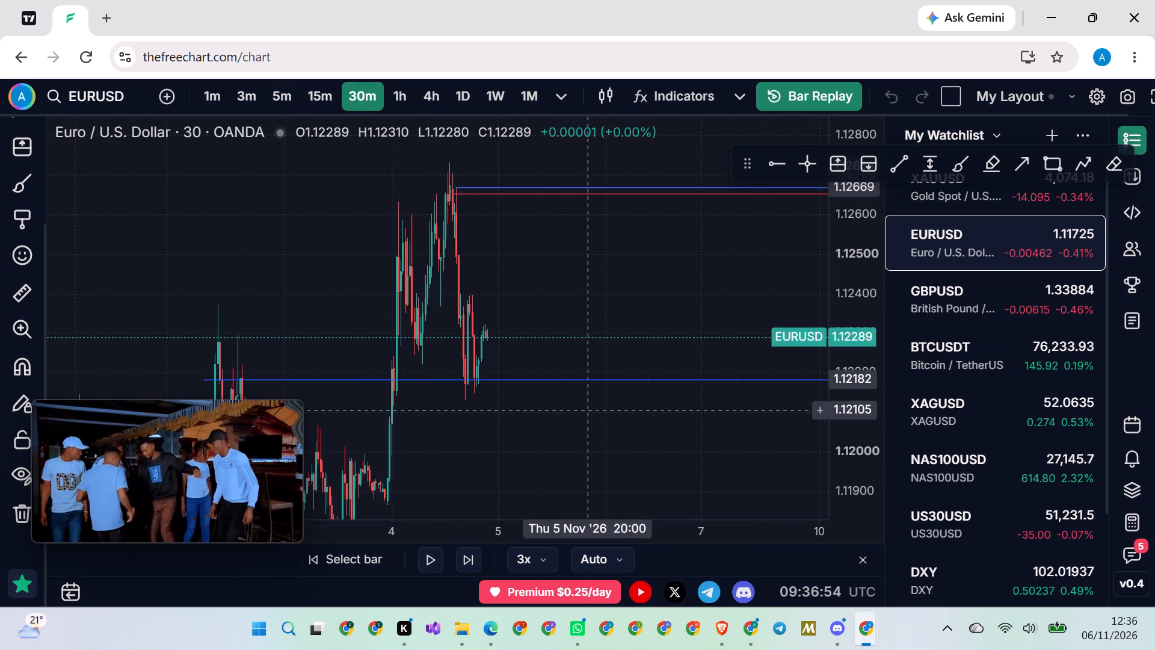
scroll(578, 410, "up", 14)
left_click_drag(483, 461, 591, 397)
scroll(564, 442, "down", 10)
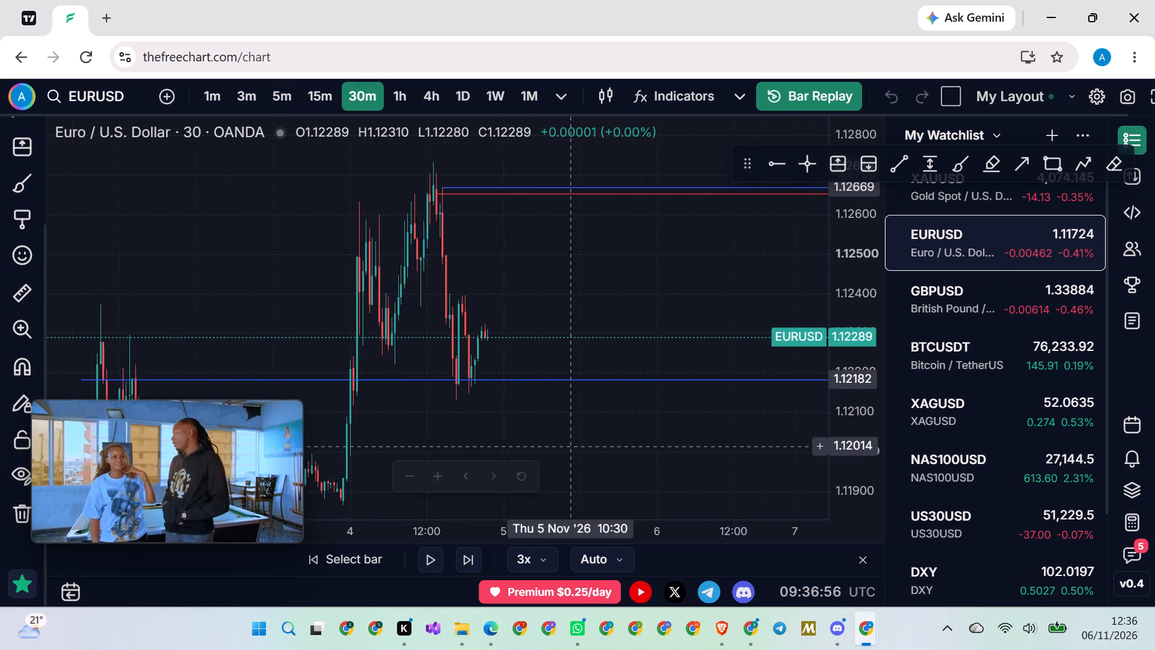
left_click_drag(575, 446, 659, 364)
left_click_drag(852, 339, 787, 454)
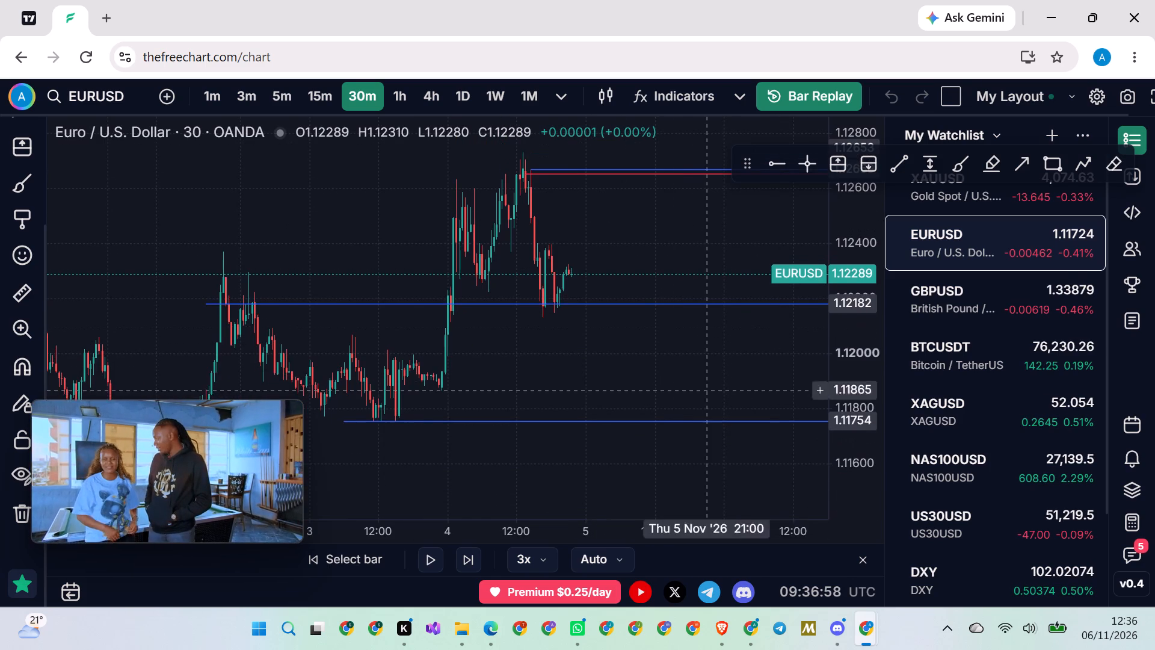
scroll(670, 359, "down", 3)
left_click_drag(642, 364, 670, 364)
left_click_drag(855, 345, 813, 396)
left_click_drag(706, 350, 692, 354)
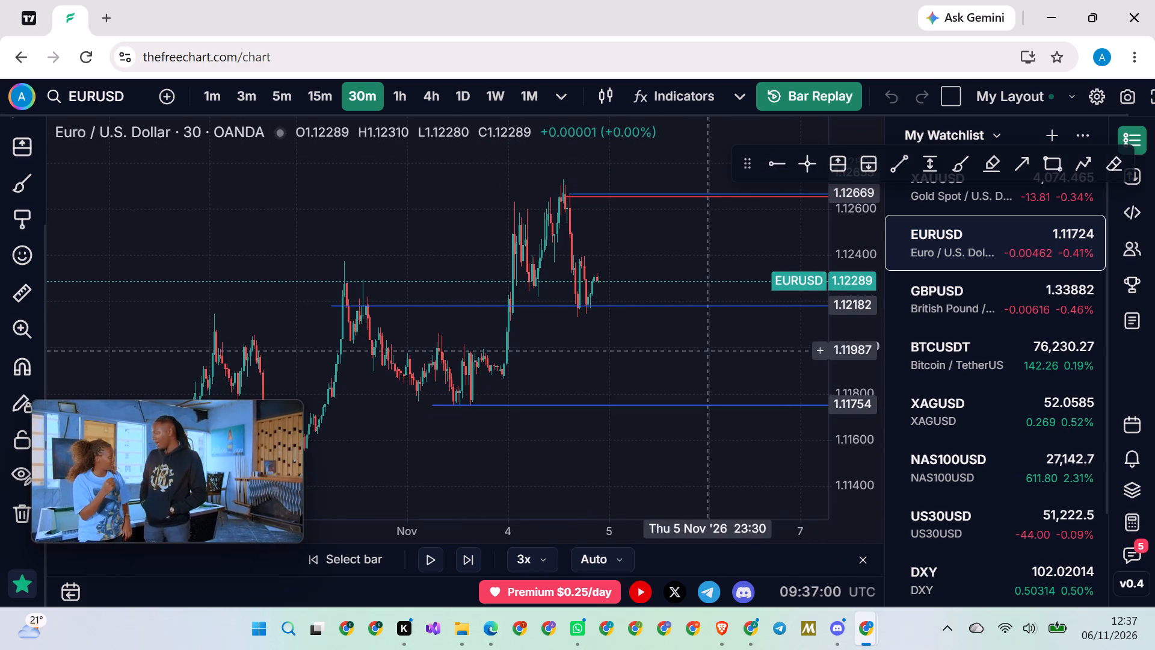
left_click_drag(692, 354, 689, 357)
Switch to the 4h timeframe and delete the horizontal ray at 1.12182.
left_click(436, 97)
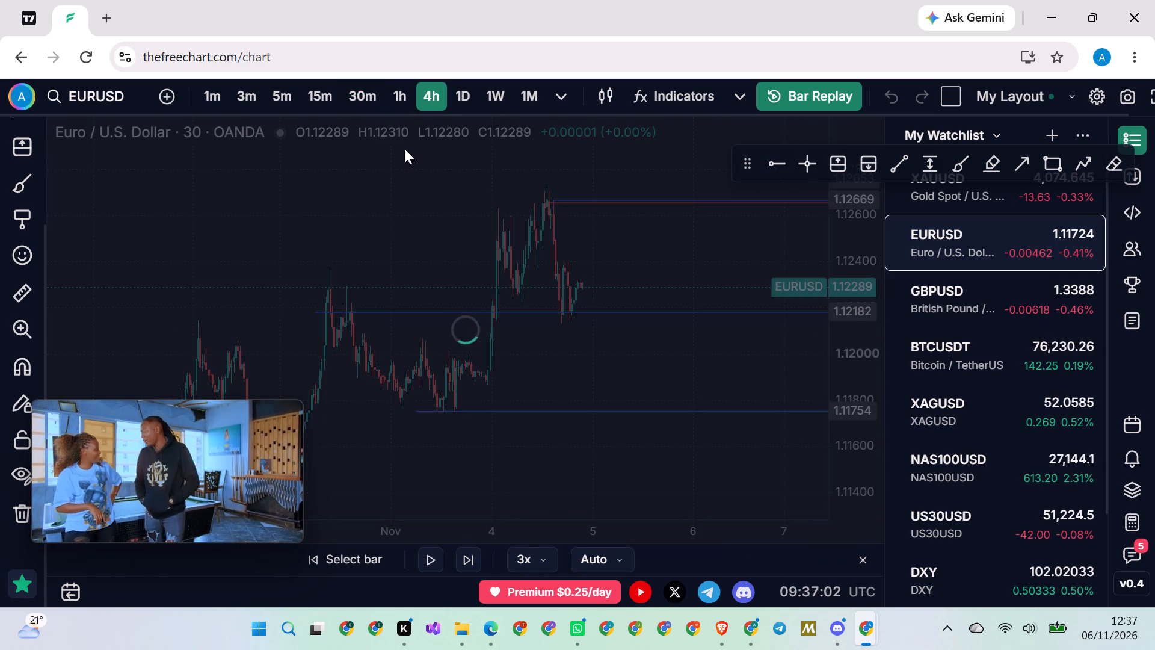
scroll(512, 351, "up", 7)
left_click_drag(484, 378, 597, 348)
scroll(593, 338, "up", 10)
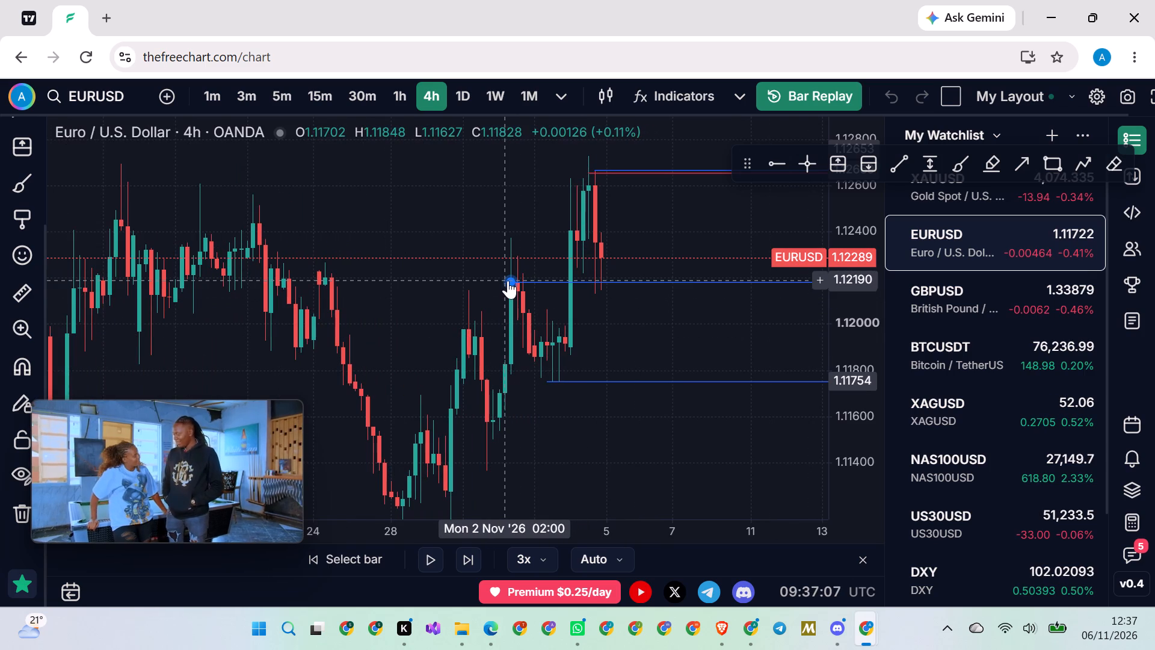
left_click(511, 278)
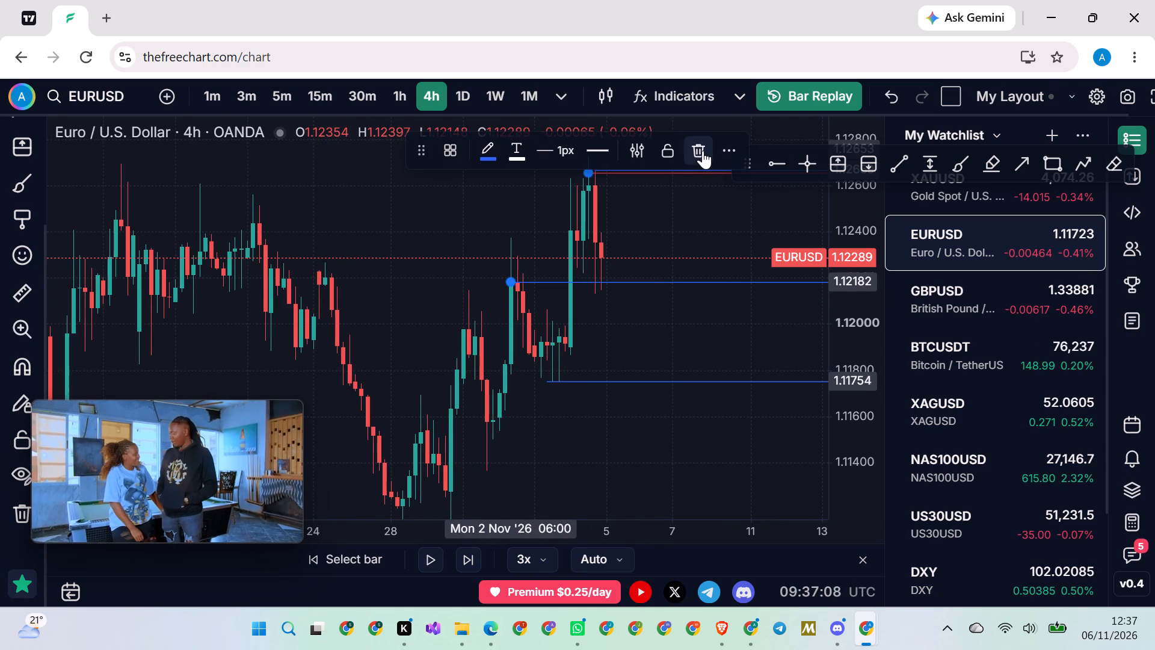
left_click(703, 148)
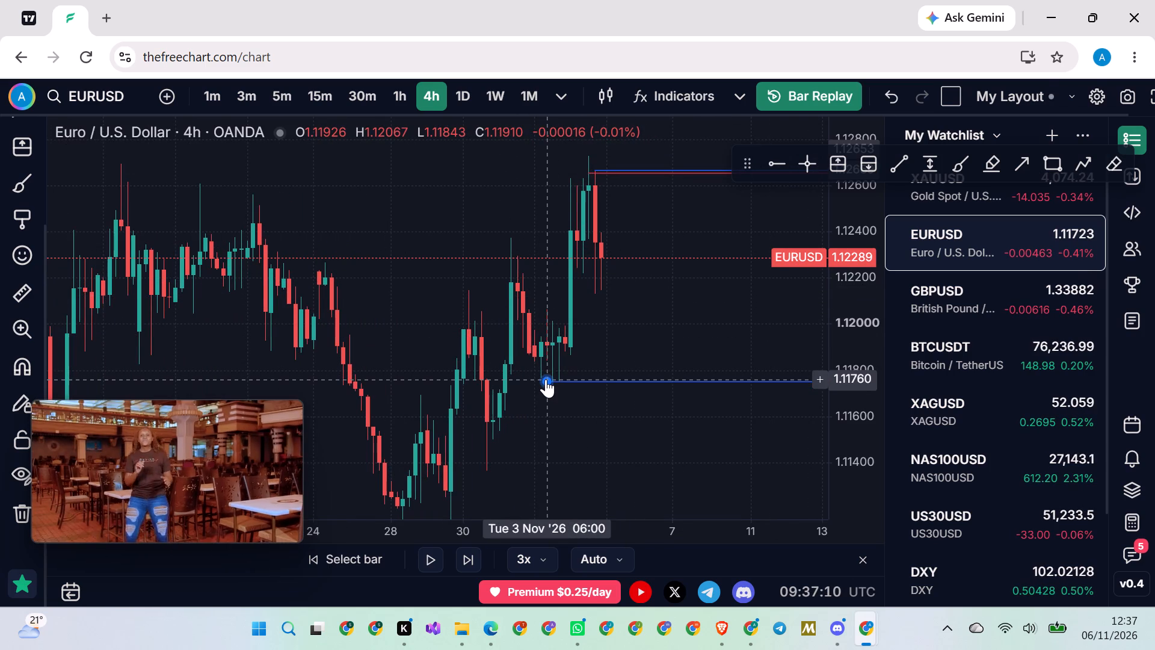
Return to the 5m timeframe, play the bar replay forward to about 05:00 on 5 Nov '26, and pause it.
left_click_drag(654, 323, 623, 345)
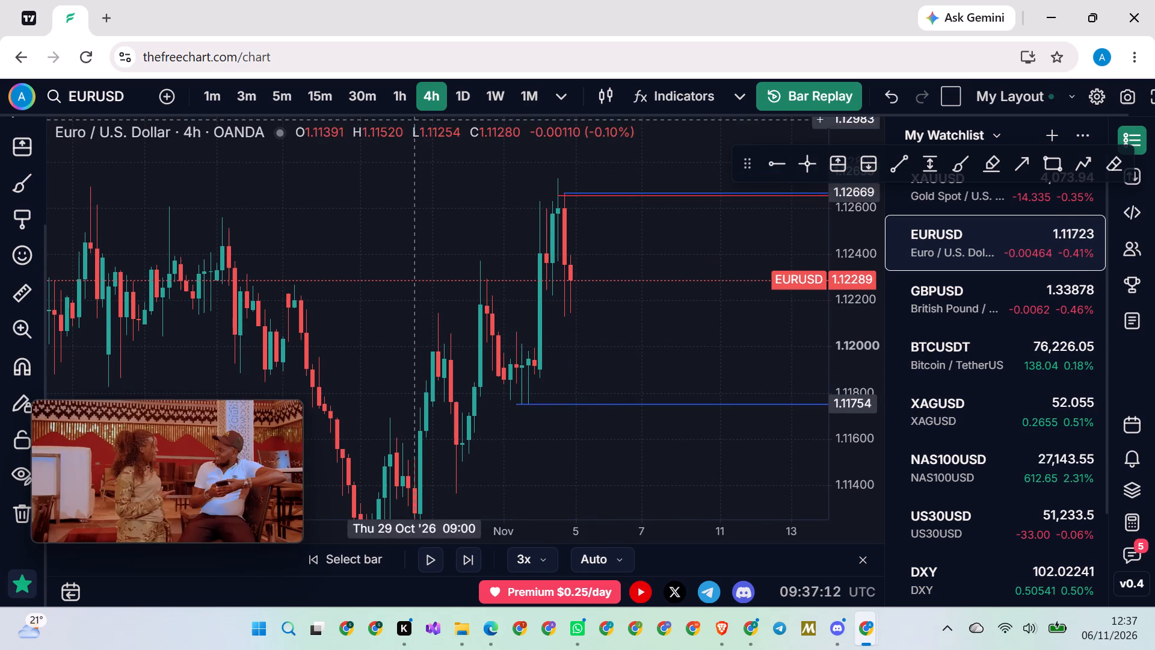
left_click(365, 98)
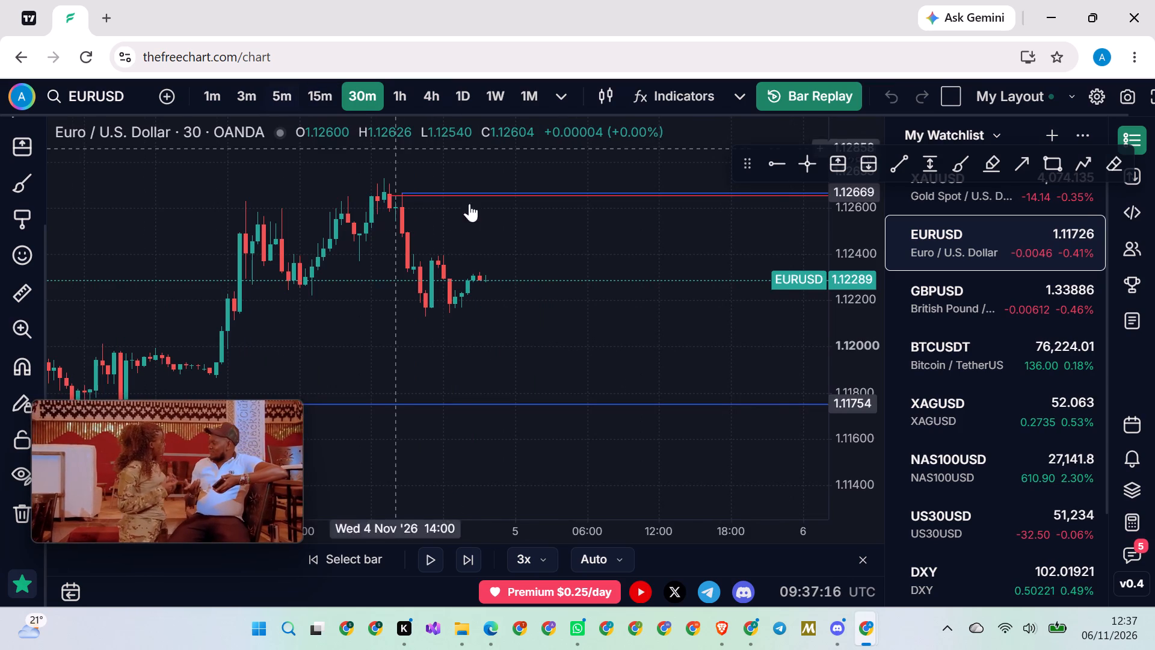
left_click(288, 90)
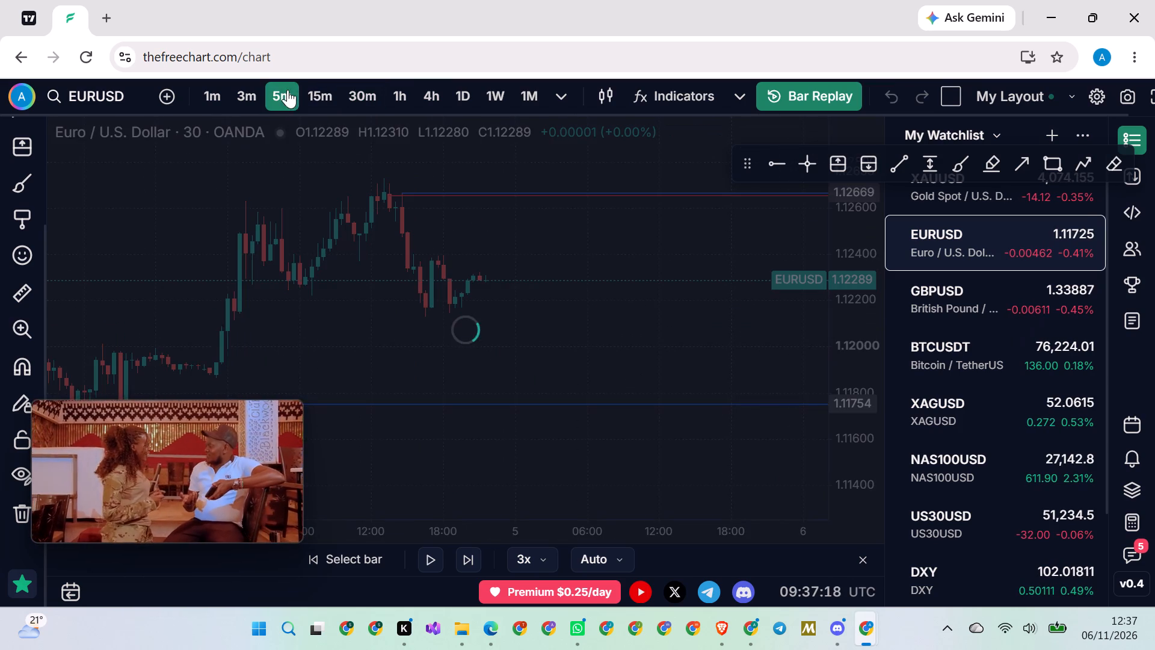
scroll(679, 415, "down", 19)
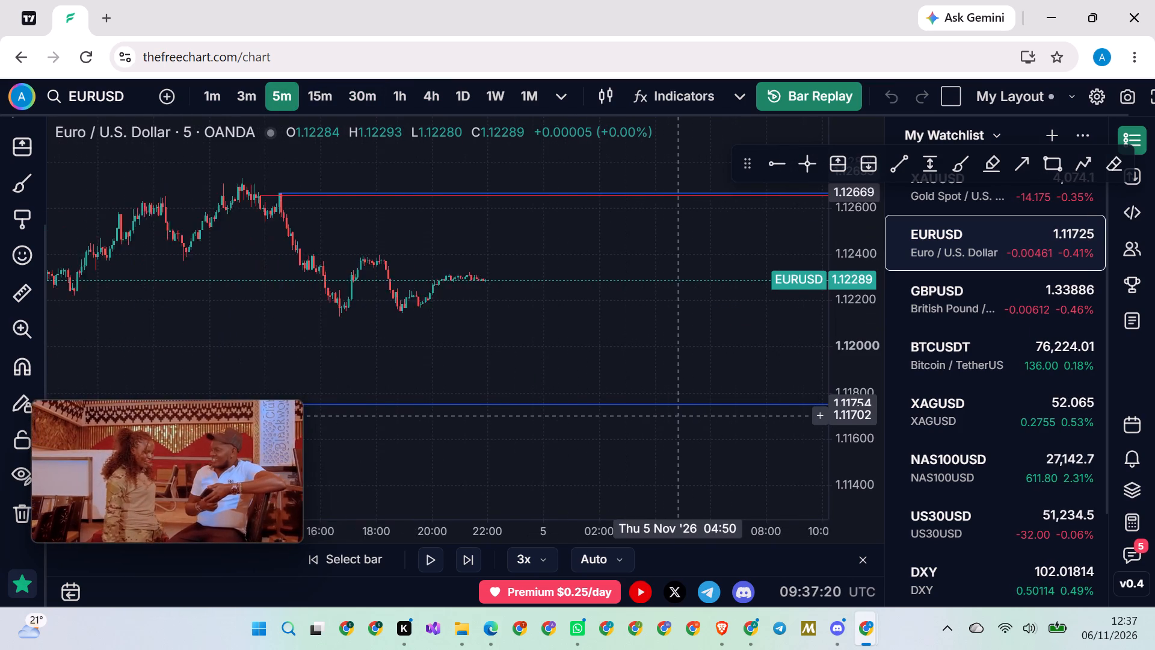
scroll(679, 416, "down", 5)
left_click(430, 558)
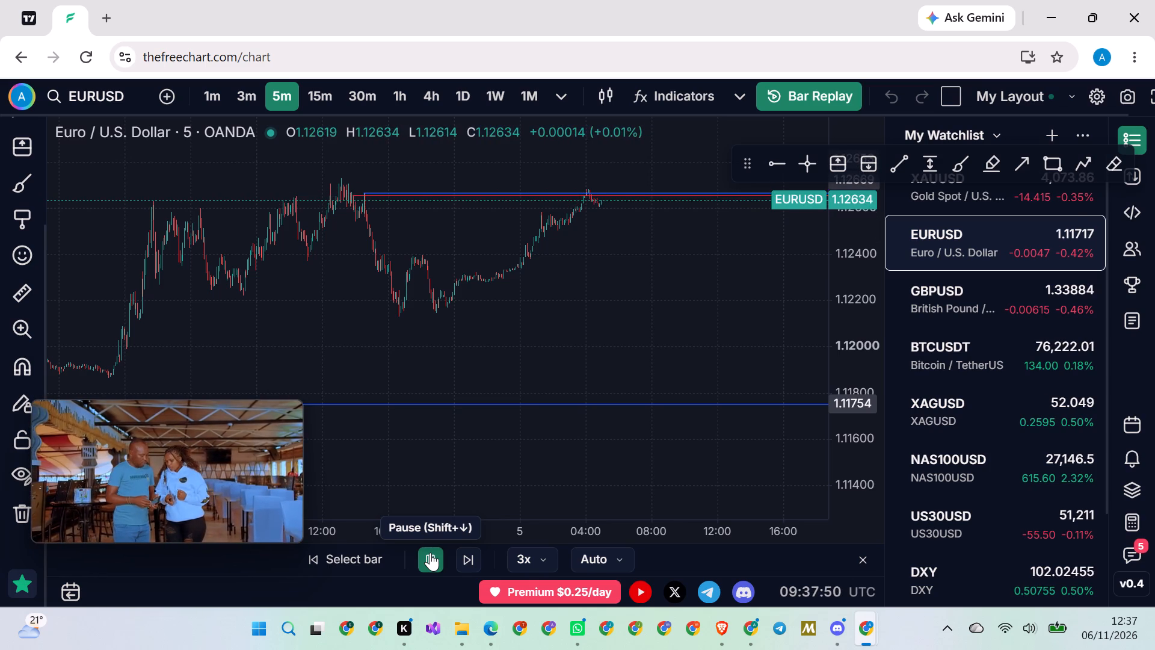
left_click(430, 552)
Place a short position at the 03:40 candle on 5 Nov '26 with its entry on the red ray at 1.12653.
left_click_drag(633, 317, 730, 429)
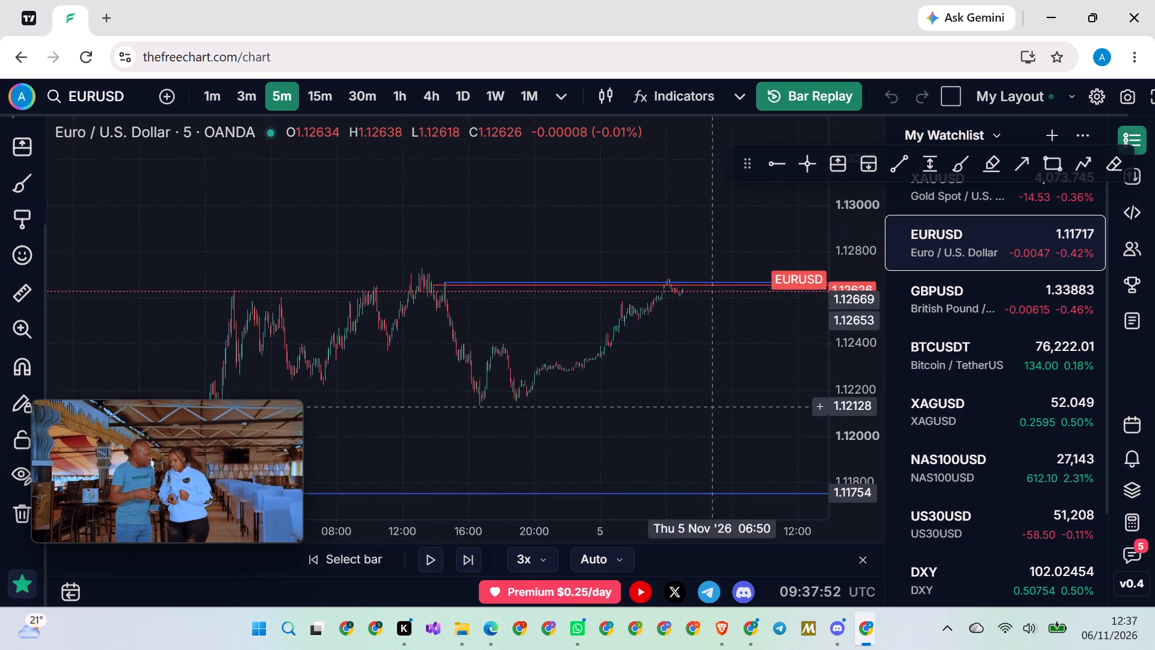
left_click_drag(730, 429, 737, 436)
scroll(840, 374, "up", 20)
scroll(840, 374, "up", 20)
scroll(840, 374, "up", 15)
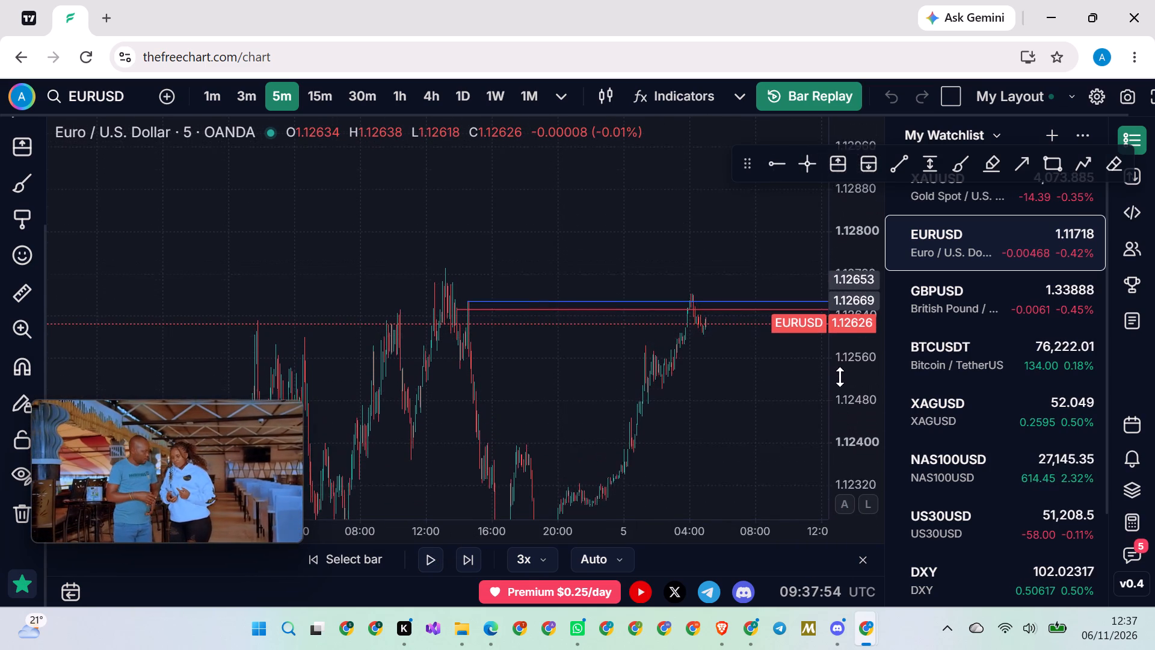
scroll(840, 377, "up", 20)
scroll(840, 377, "up", 13)
scroll(554, 247, "up", 20)
scroll(554, 247, "up", 3)
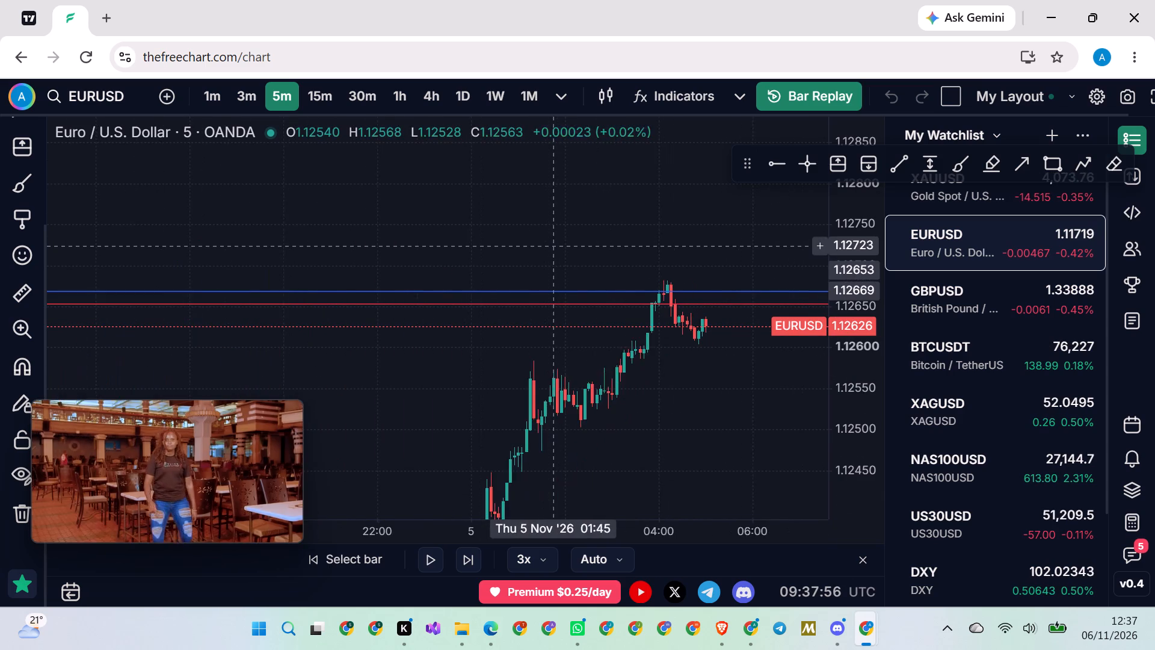
scroll(552, 246, "up", 3)
left_click_drag(570, 239, 529, 243)
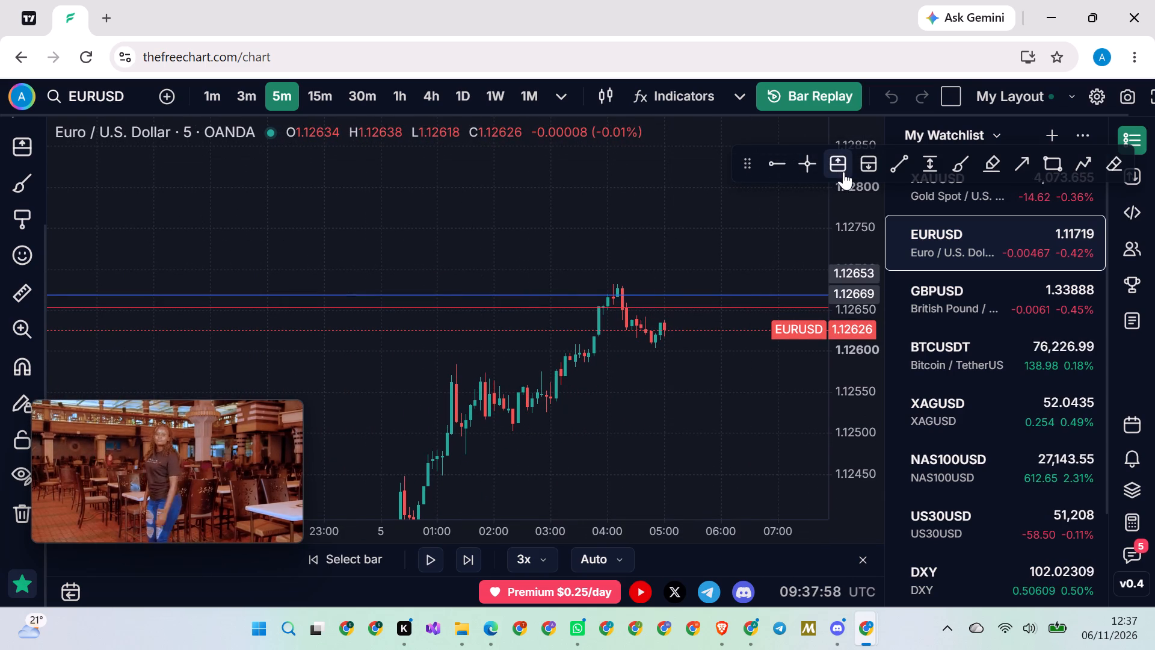
left_click(871, 158)
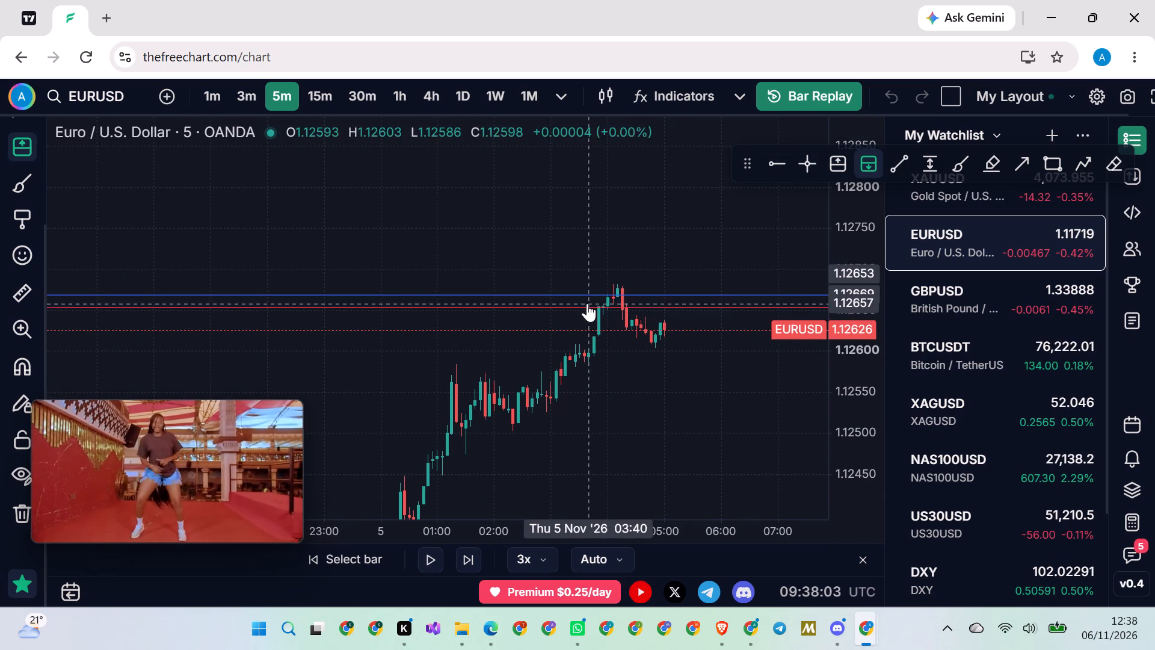
left_click(591, 308)
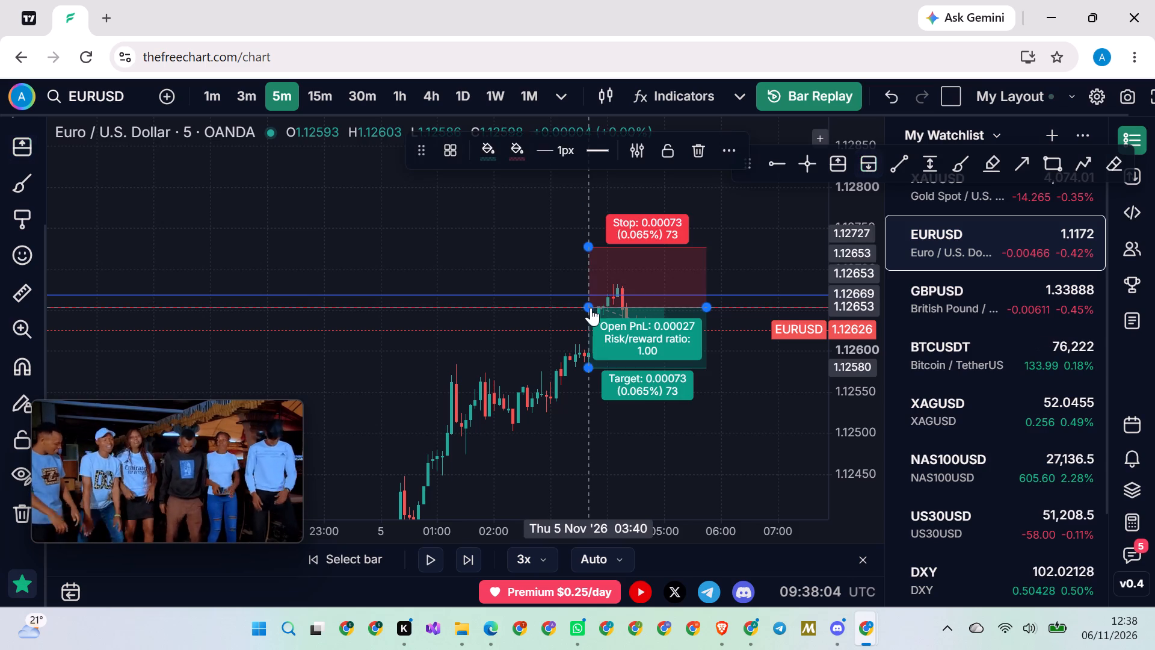
Raise the short position's stop level to 1.12734.
scroll(538, 245, "down", 10)
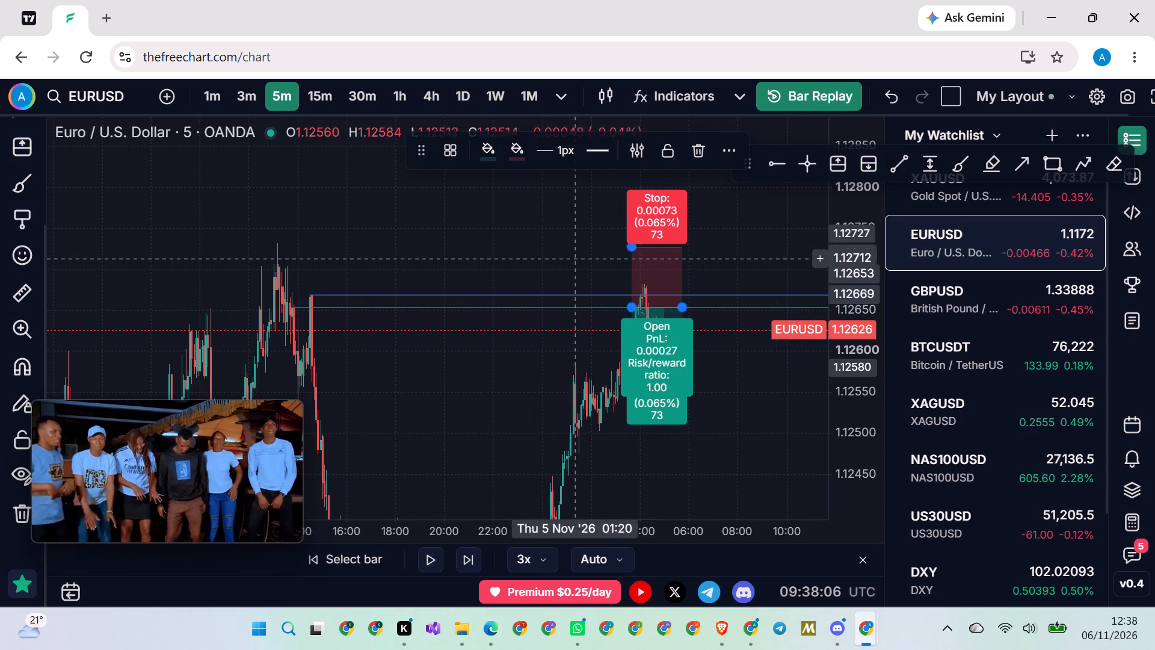
left_click_drag(630, 249, 588, 227)
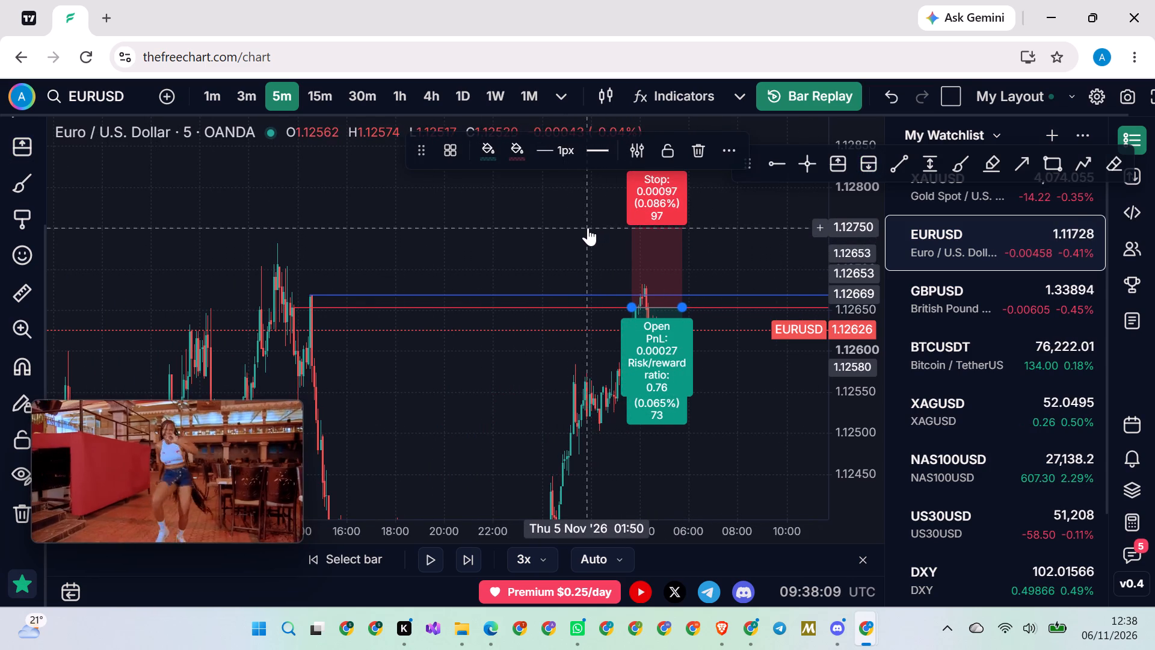
left_click_drag(588, 227, 574, 238)
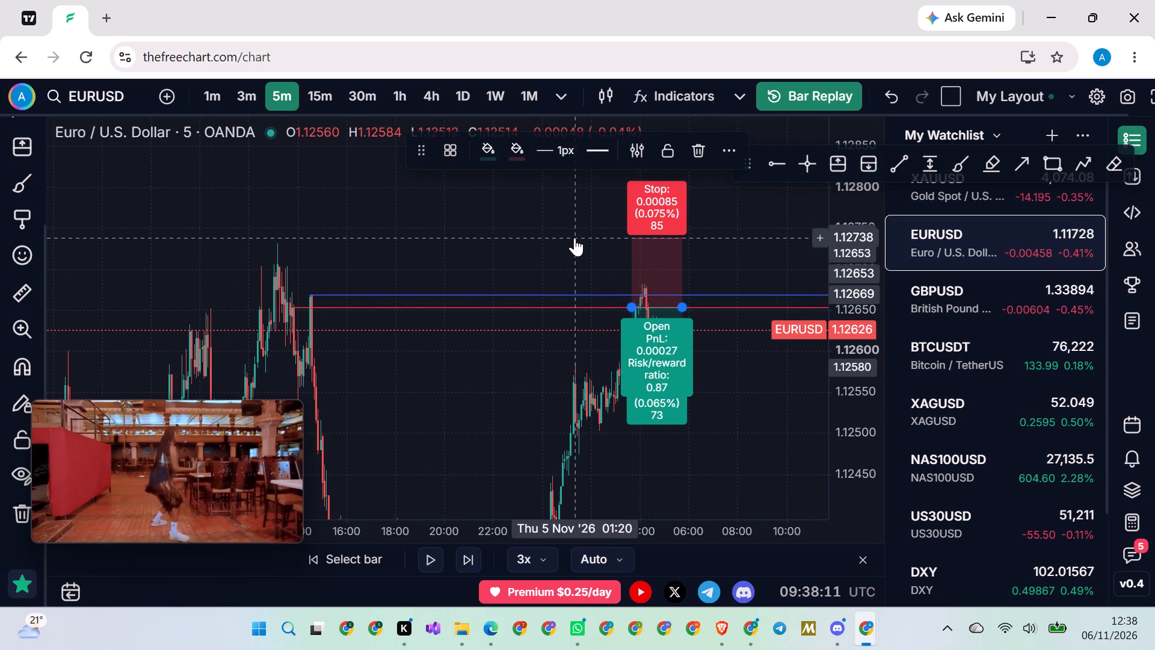
left_click_drag(574, 238, 567, 241)
Extend the short position's end time to about 11:00 on 5 Nov '26.
left_click_drag(727, 371, 730, 371)
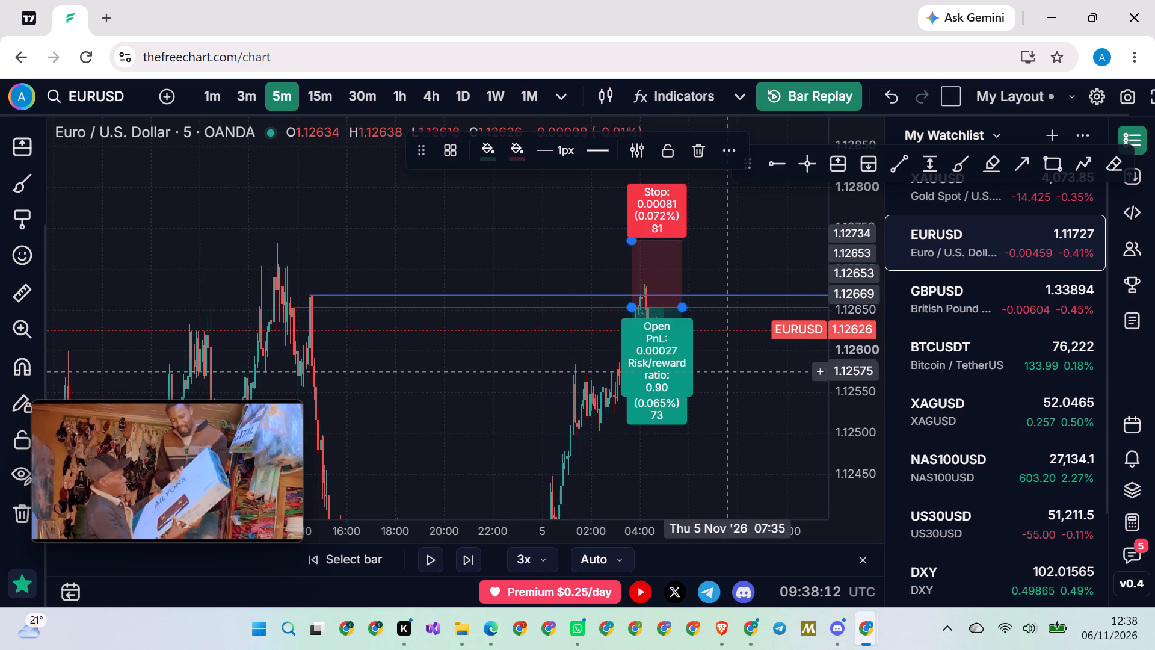
left_click_drag(730, 371, 733, 371)
left_click_drag(734, 420, 657, 380)
left_click_drag(611, 269, 639, 261)
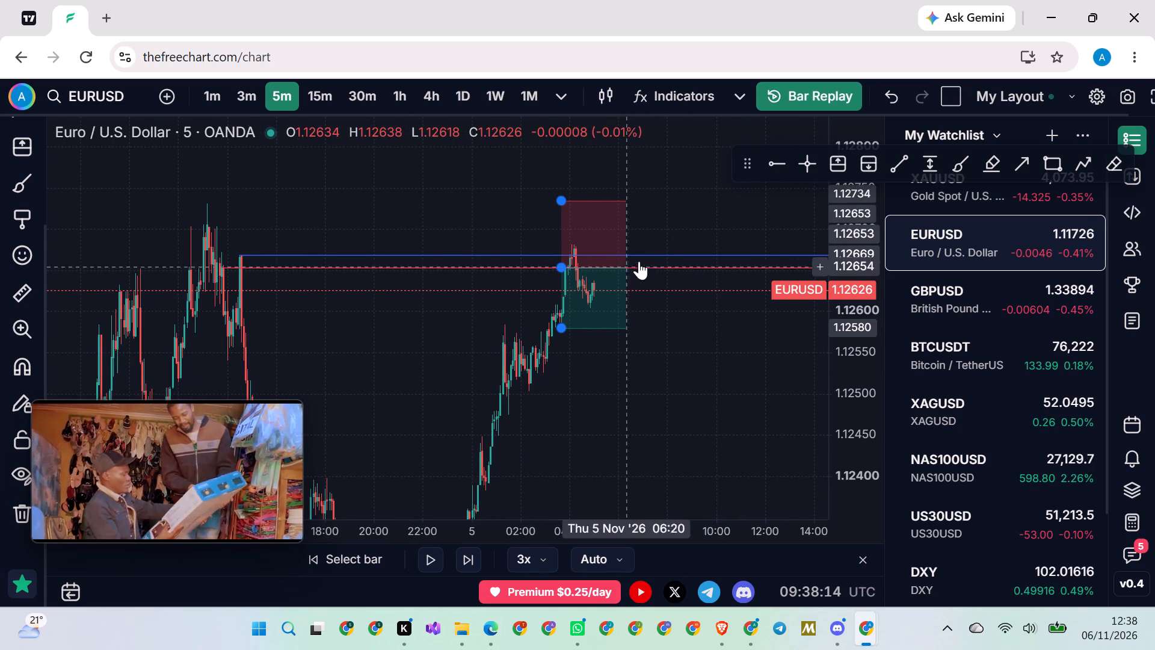
left_click_drag(639, 261, 738, 258)
Lower the short position's target level to 1.11755, on the blue line at 1.11754.
left_click(677, 413)
left_click_drag(698, 415, 749, 299)
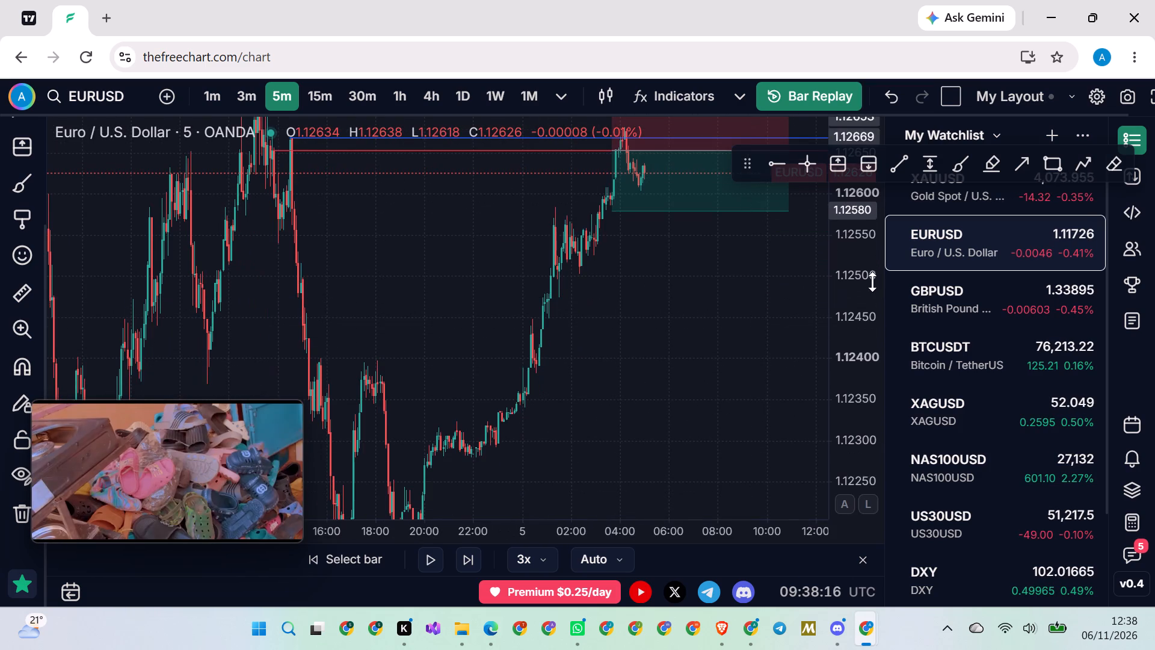
left_click_drag(866, 277, 797, 442)
left_click_drag(612, 256, 612, 335)
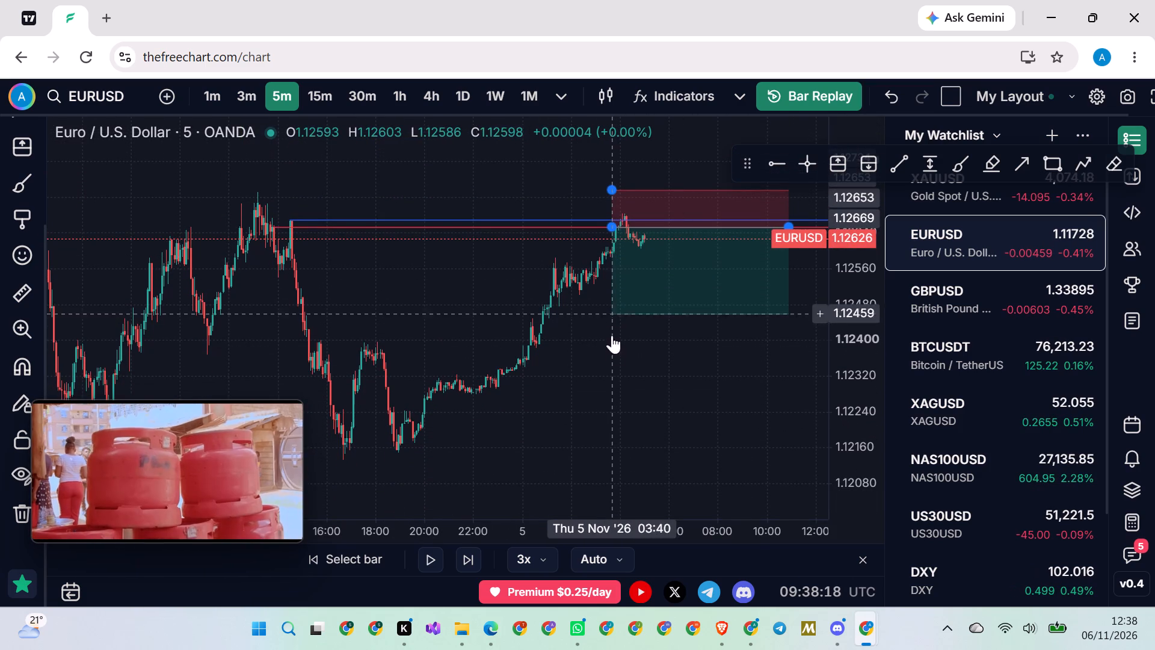
left_click_drag(612, 335, 598, 442)
scroll(473, 346, "down", 7)
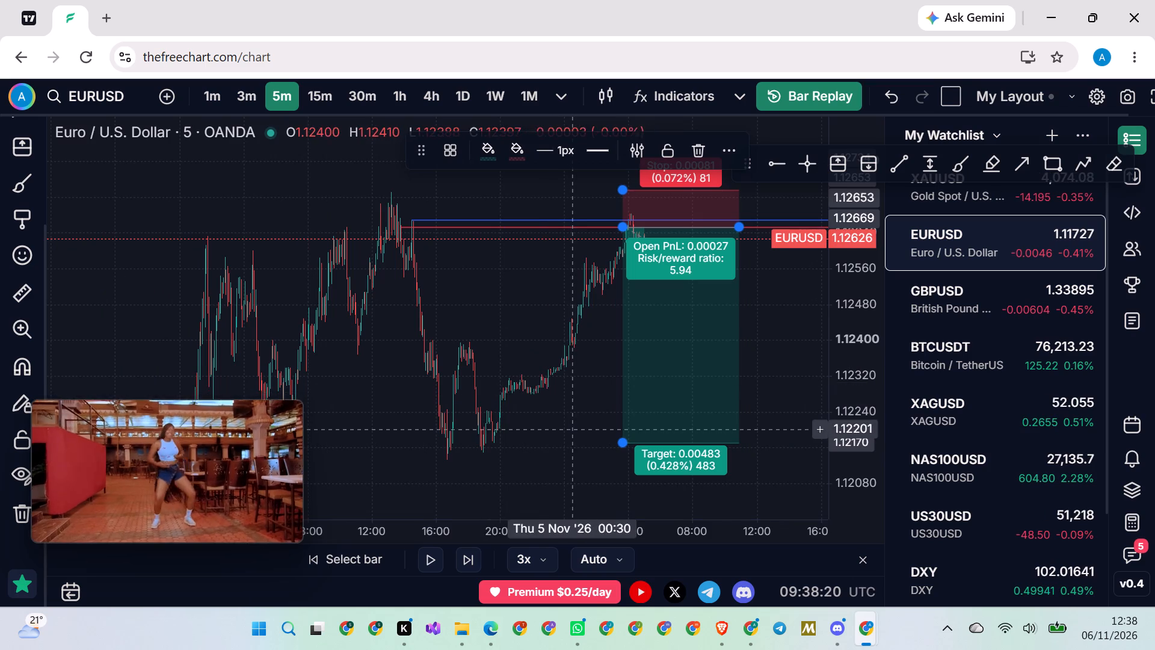
left_click_drag(562, 433, 594, 273)
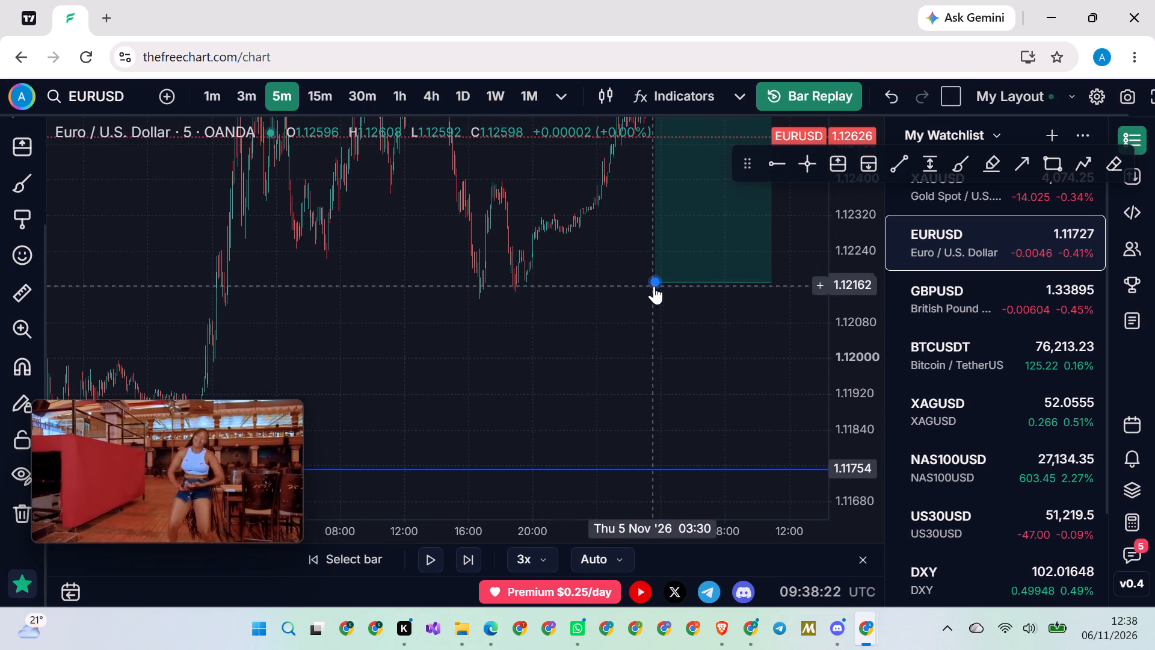
left_click_drag(656, 285, 642, 461)
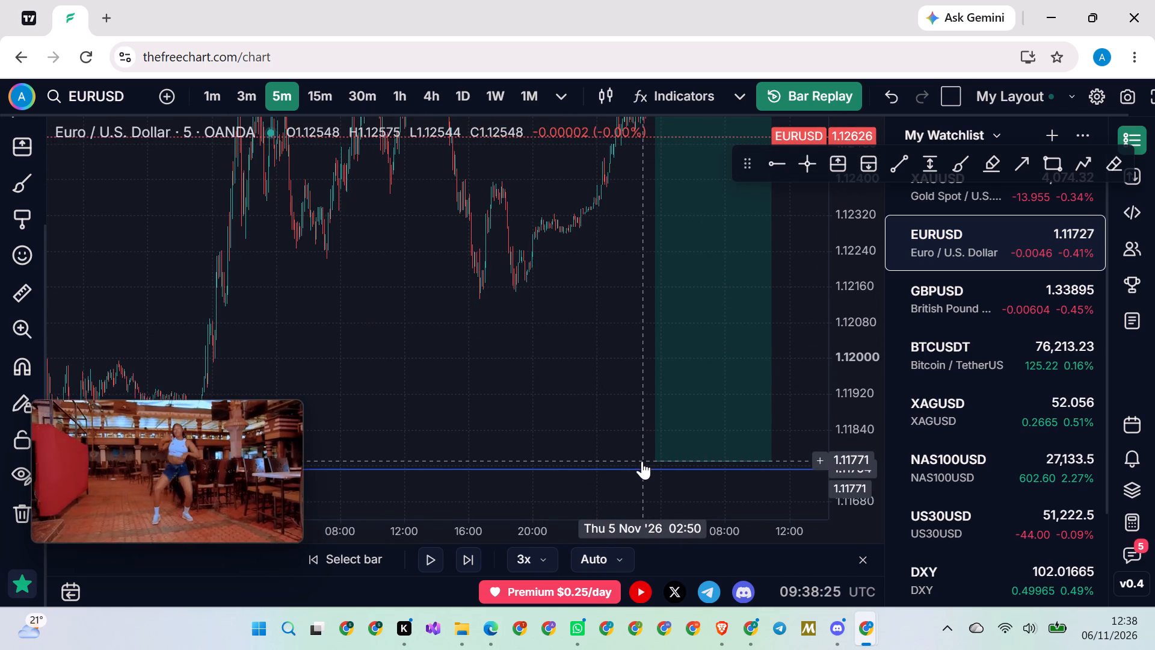
left_click_drag(642, 461, 635, 468)
left_click(605, 332)
Resume the bar replay from about 05:00 on 5 Nov '26 and let it run to about 10:45.
left_click_drag(614, 319, 526, 401)
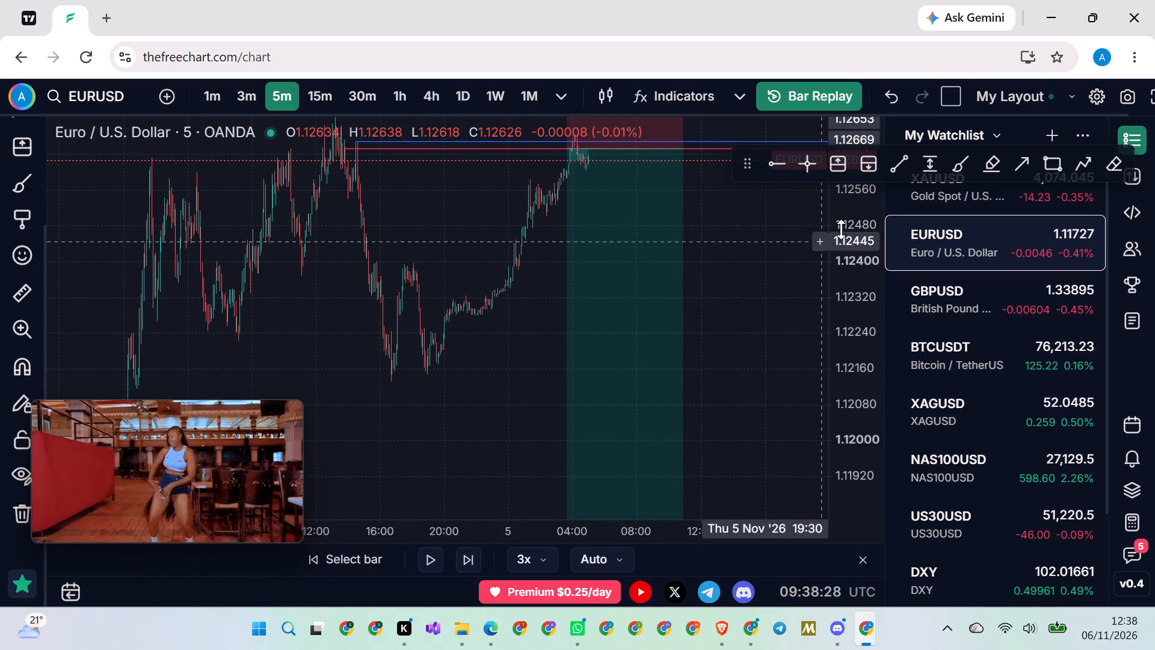
left_click_drag(857, 220, 794, 431)
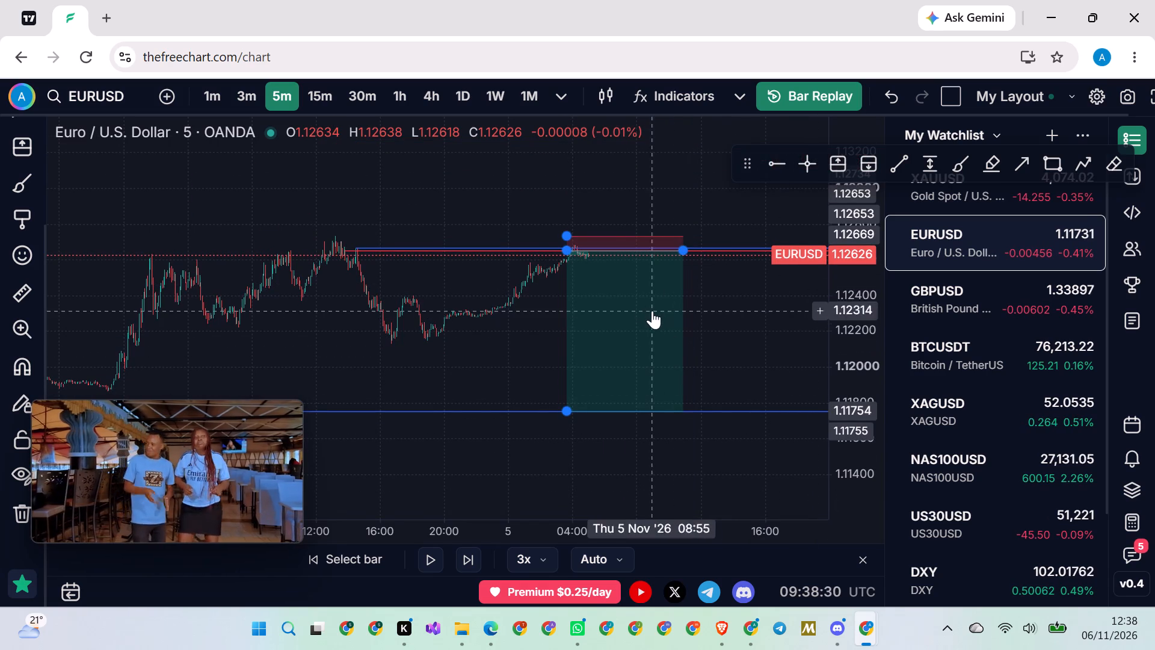
scroll(851, 300, "up", 15)
scroll(402, 299, "up", 2)
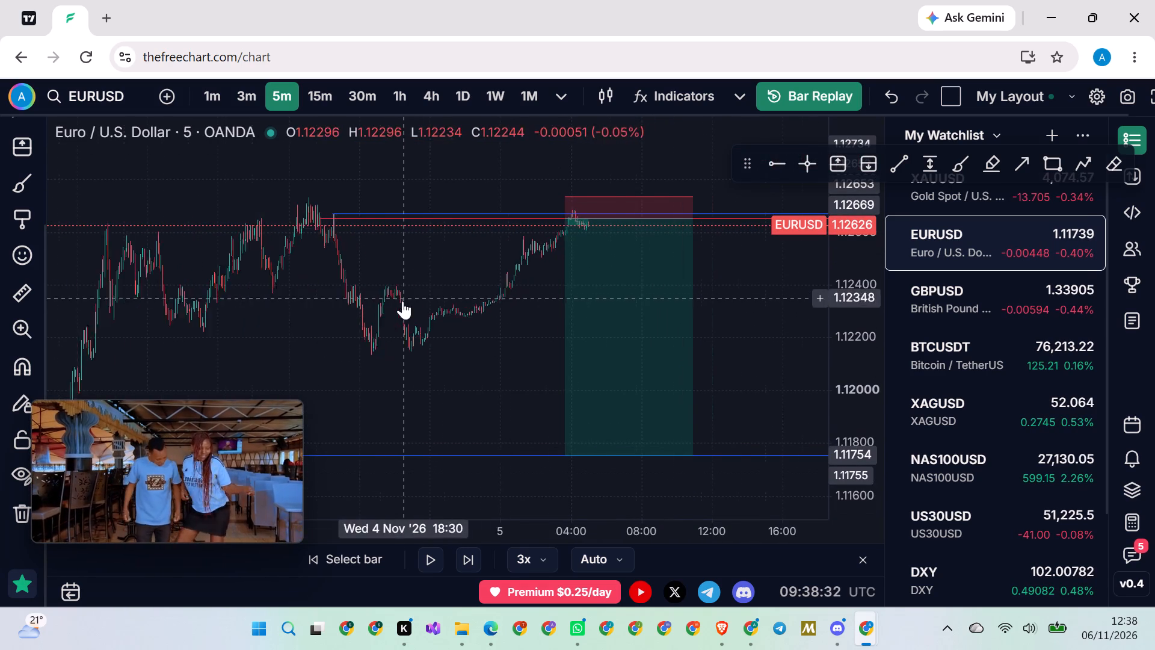
scroll(402, 301, "up", 3)
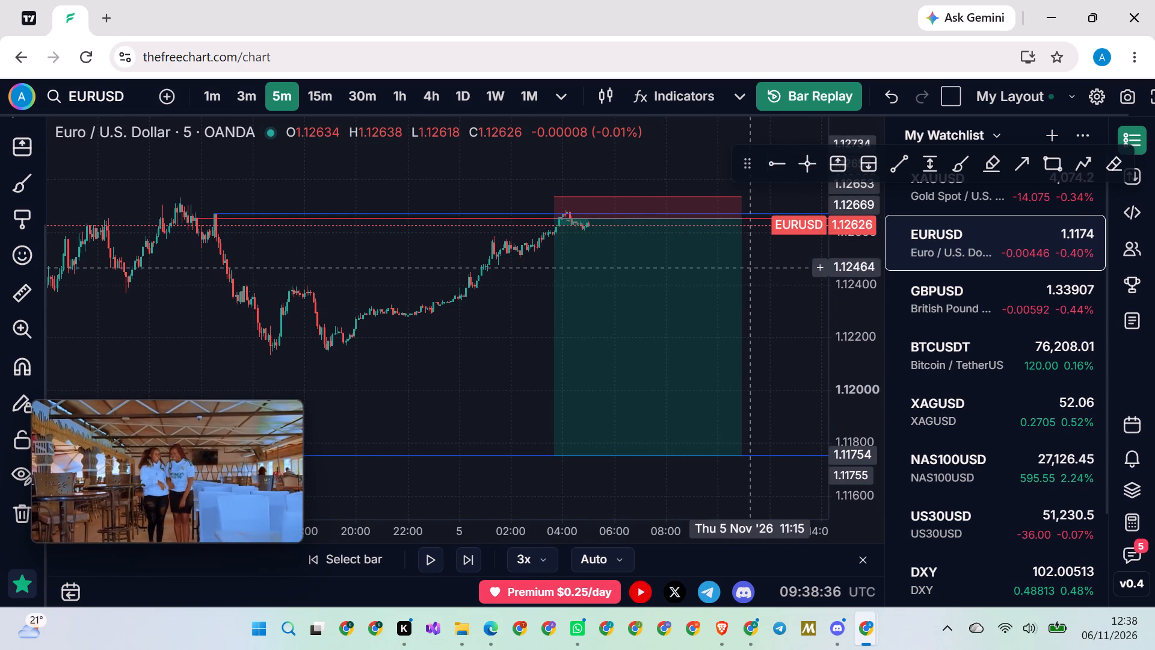
left_click_drag(788, 317, 684, 326)
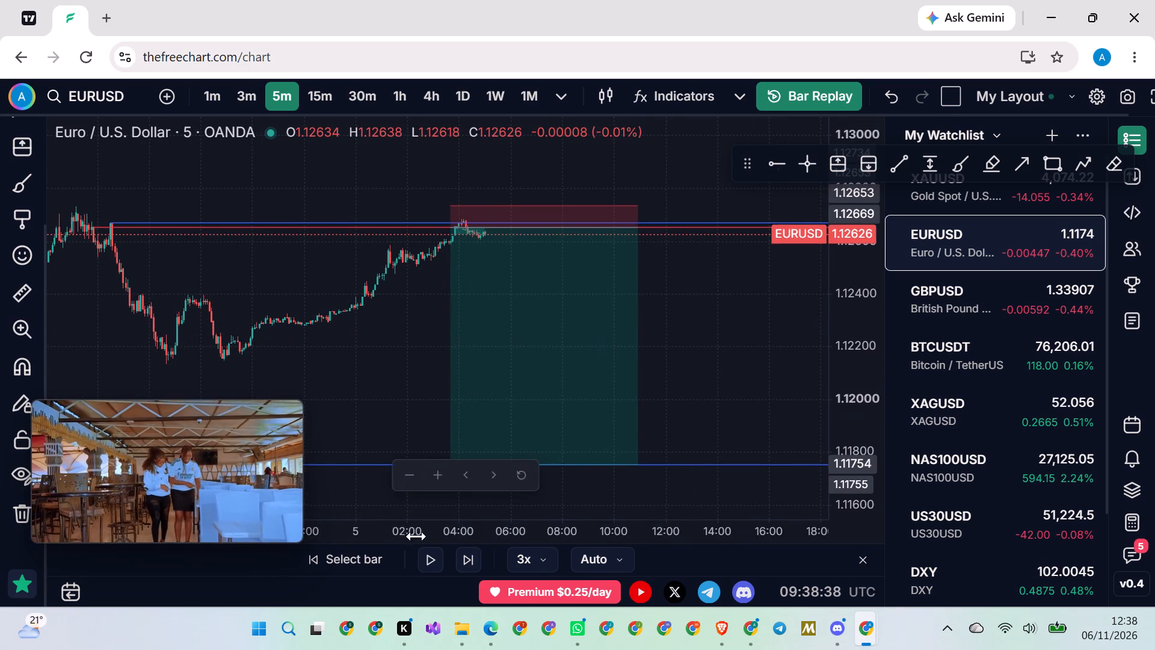
left_click(432, 562)
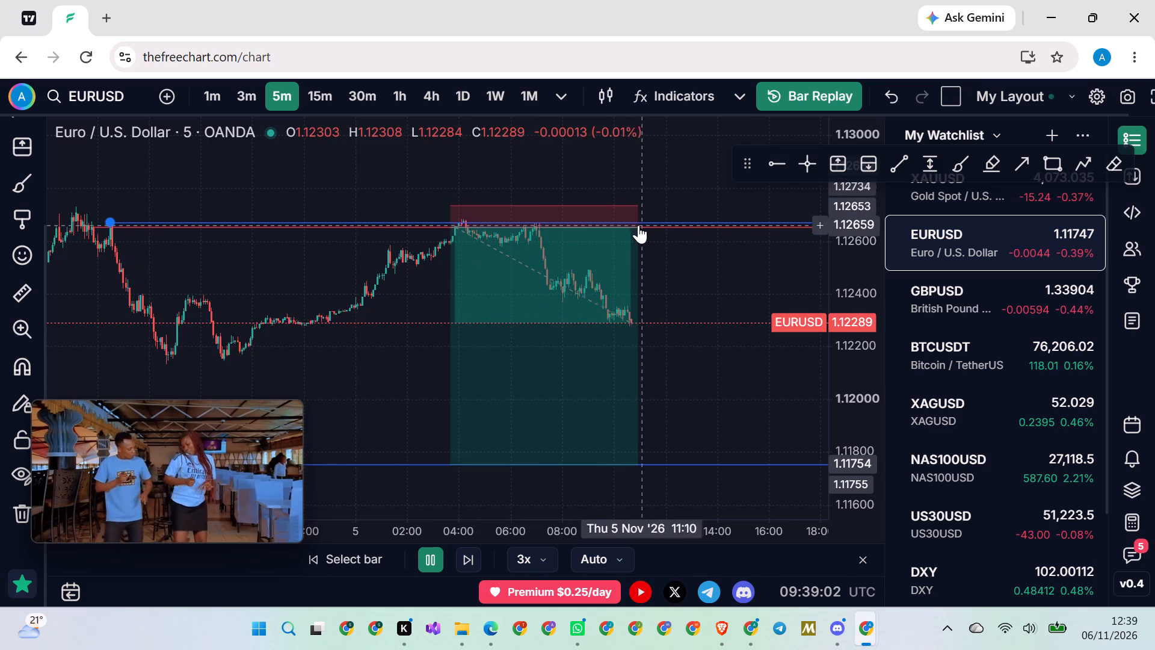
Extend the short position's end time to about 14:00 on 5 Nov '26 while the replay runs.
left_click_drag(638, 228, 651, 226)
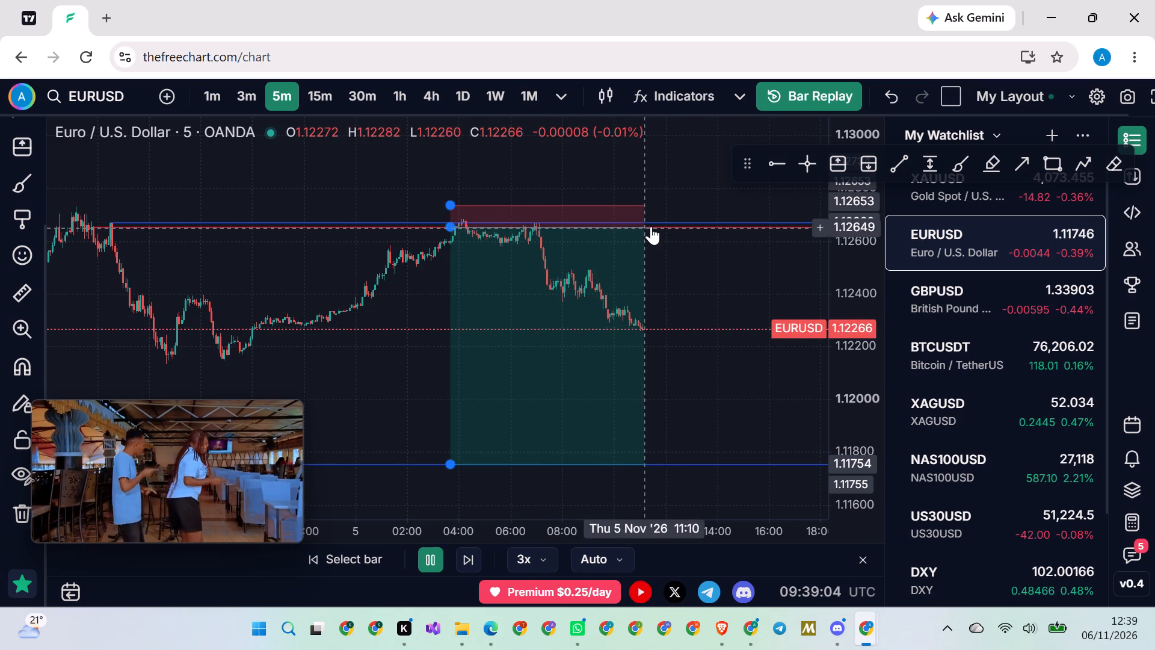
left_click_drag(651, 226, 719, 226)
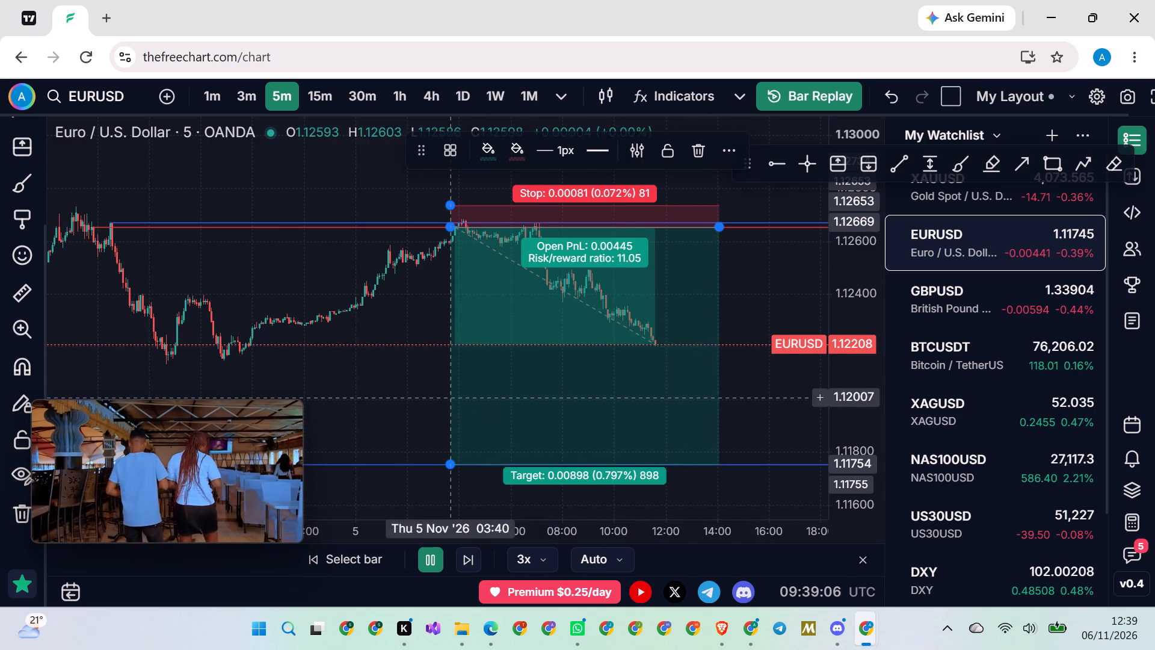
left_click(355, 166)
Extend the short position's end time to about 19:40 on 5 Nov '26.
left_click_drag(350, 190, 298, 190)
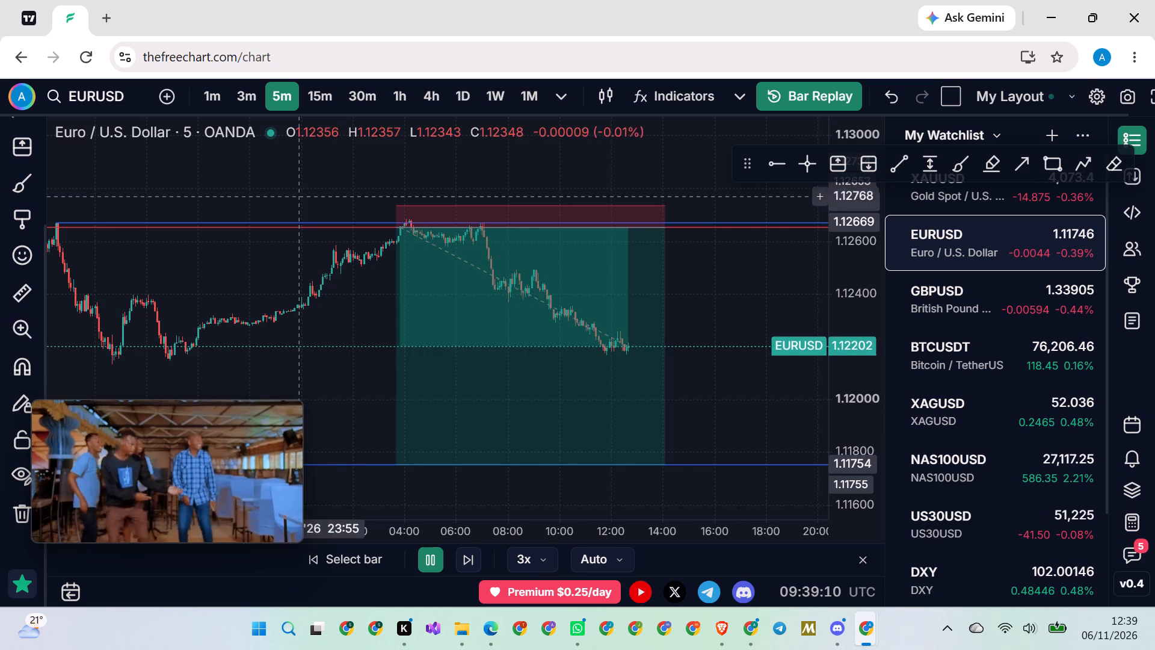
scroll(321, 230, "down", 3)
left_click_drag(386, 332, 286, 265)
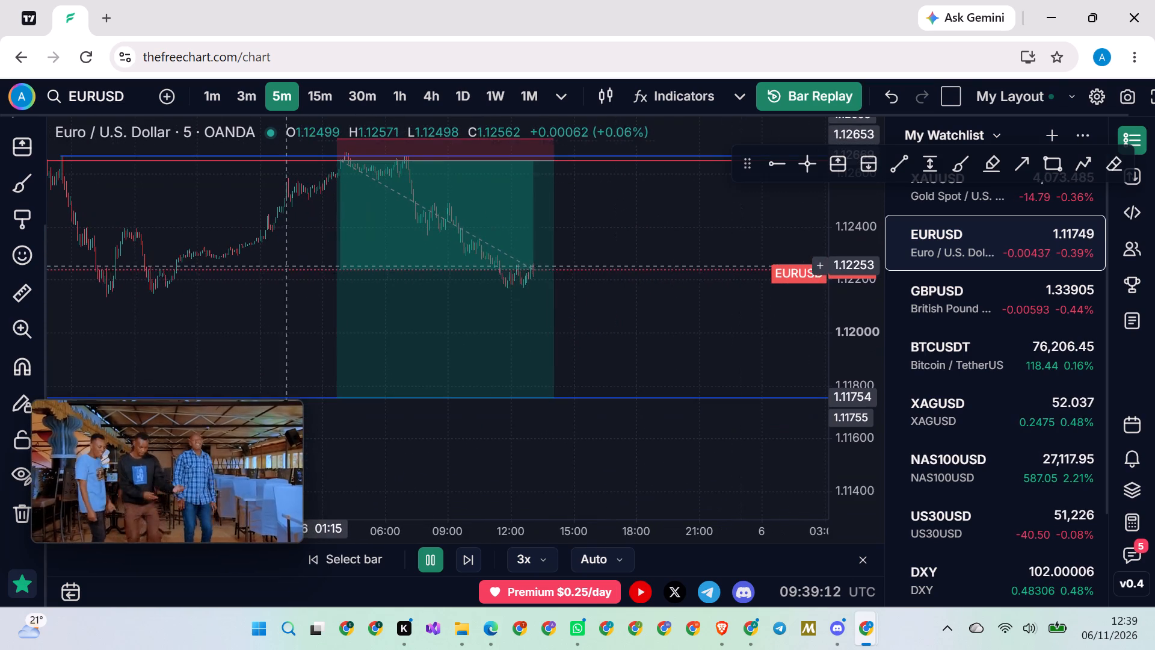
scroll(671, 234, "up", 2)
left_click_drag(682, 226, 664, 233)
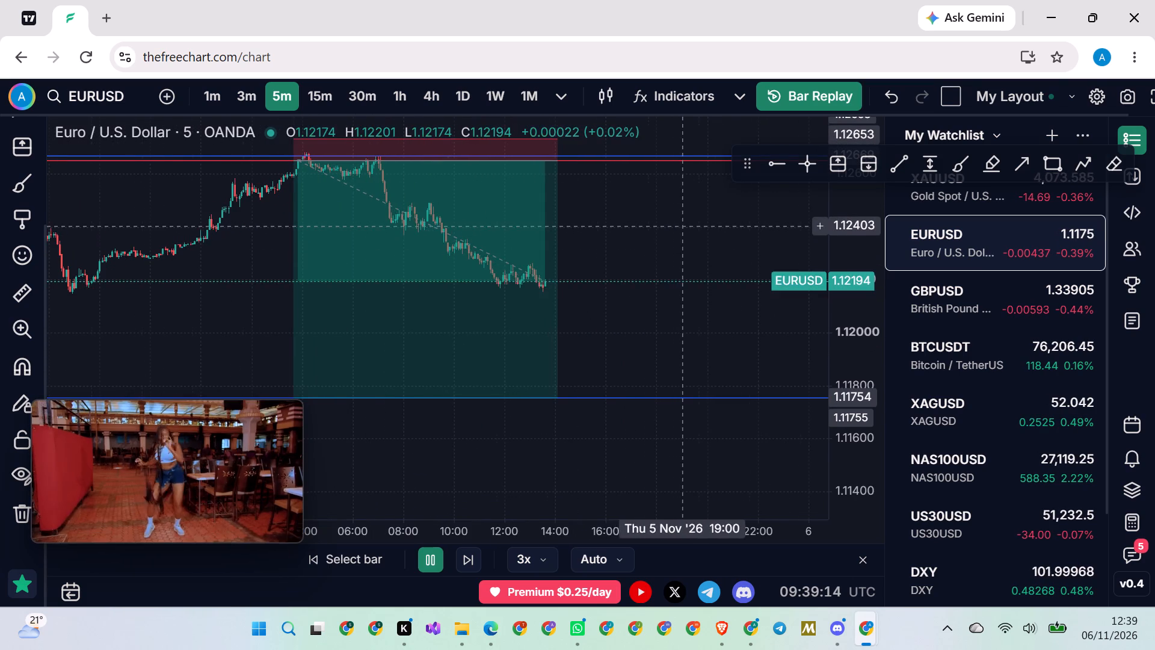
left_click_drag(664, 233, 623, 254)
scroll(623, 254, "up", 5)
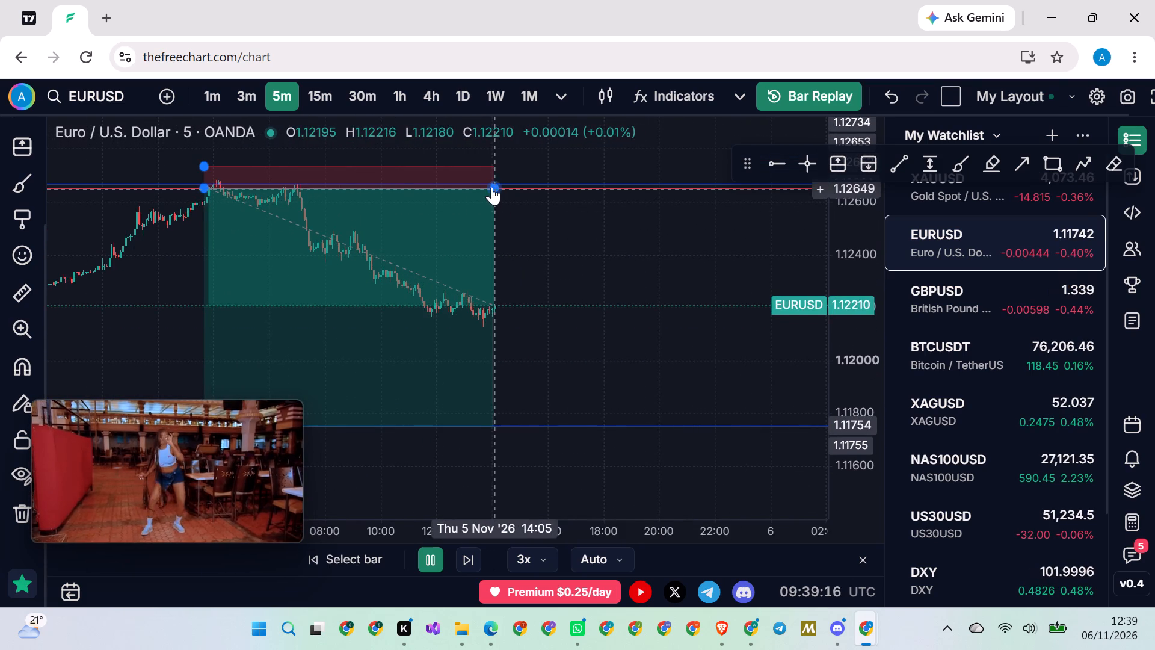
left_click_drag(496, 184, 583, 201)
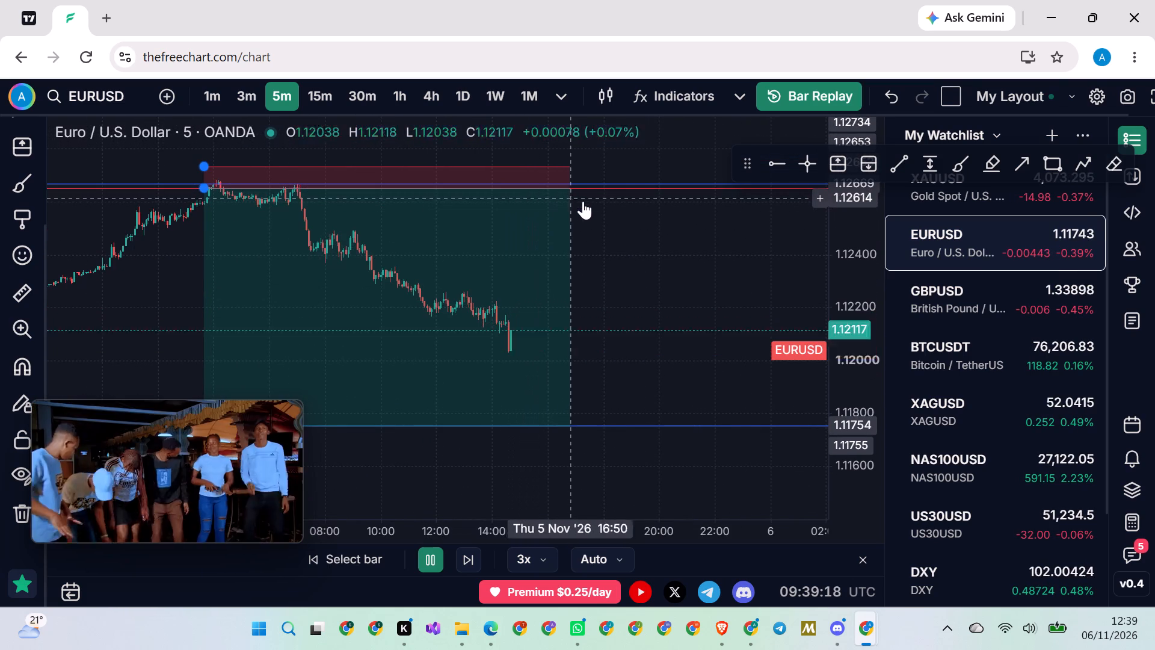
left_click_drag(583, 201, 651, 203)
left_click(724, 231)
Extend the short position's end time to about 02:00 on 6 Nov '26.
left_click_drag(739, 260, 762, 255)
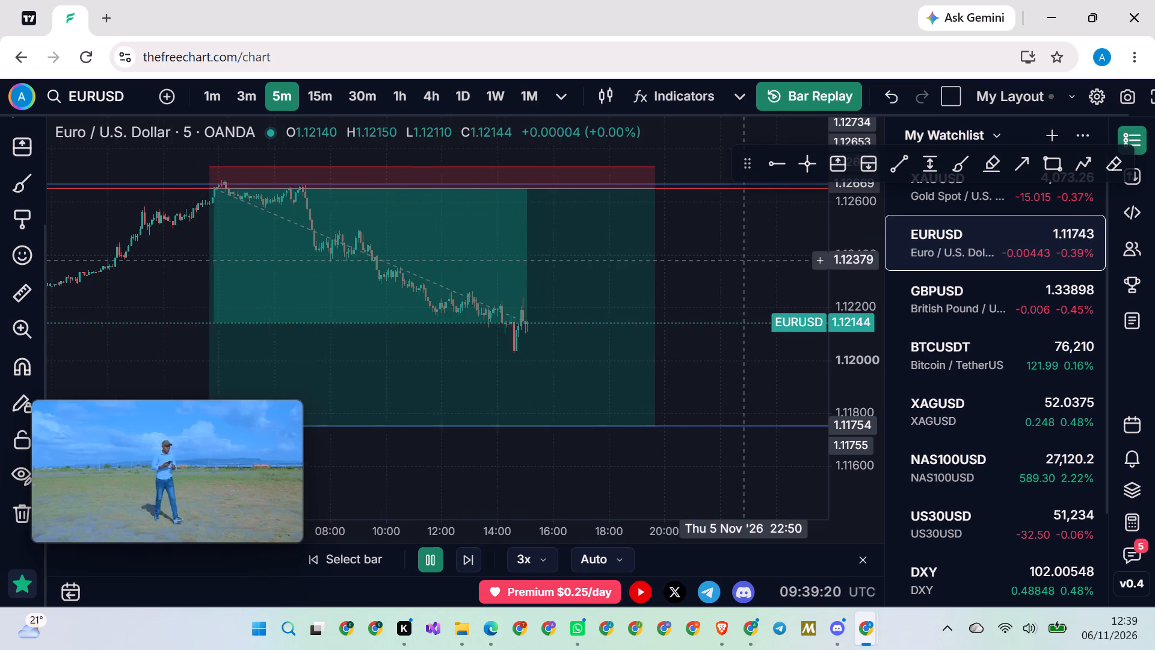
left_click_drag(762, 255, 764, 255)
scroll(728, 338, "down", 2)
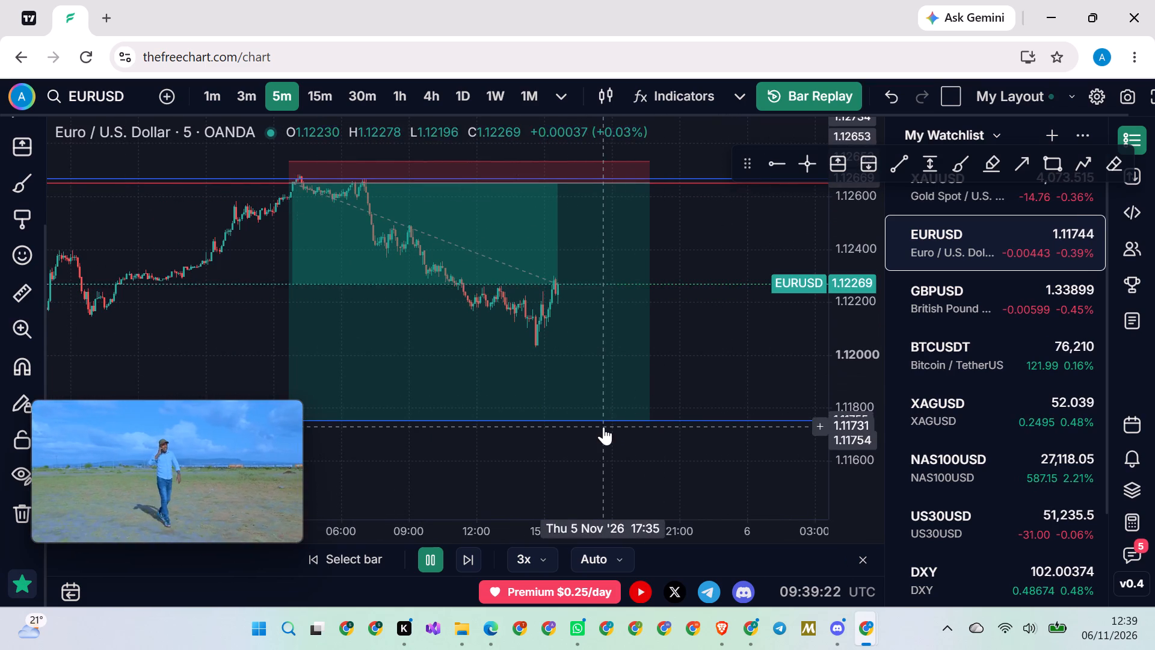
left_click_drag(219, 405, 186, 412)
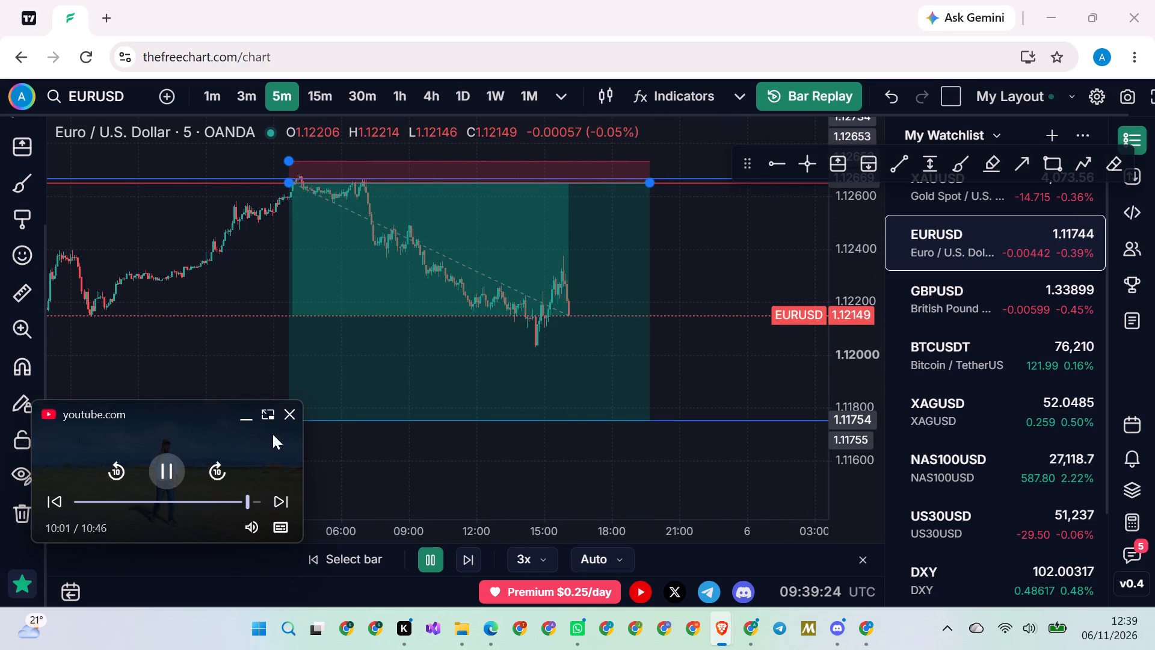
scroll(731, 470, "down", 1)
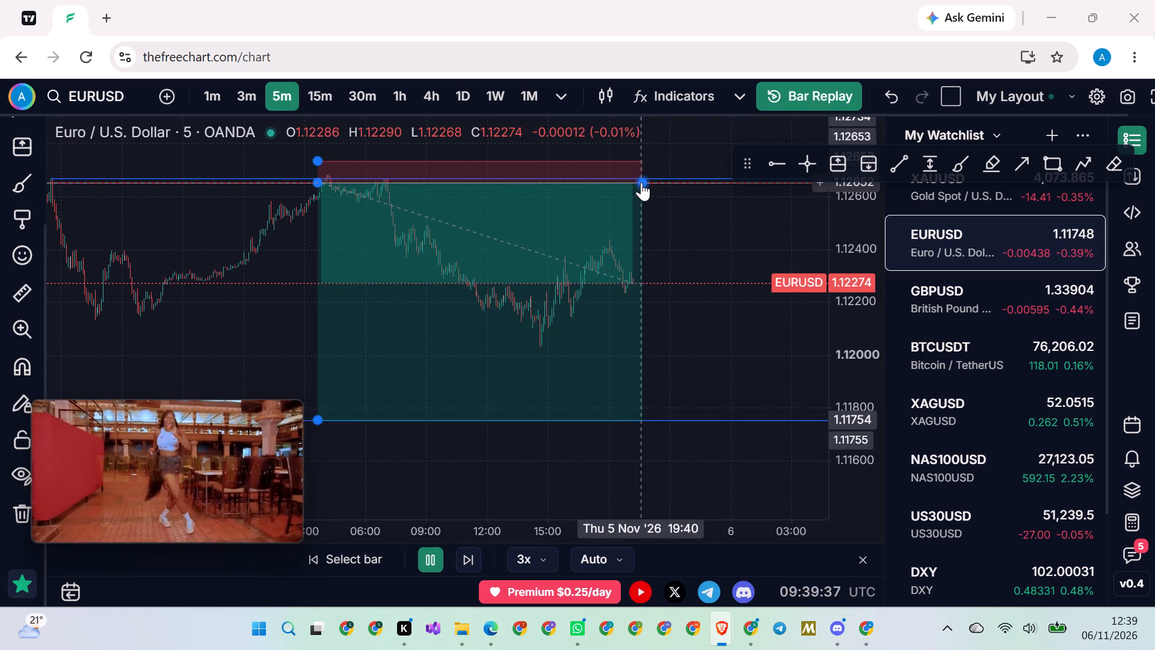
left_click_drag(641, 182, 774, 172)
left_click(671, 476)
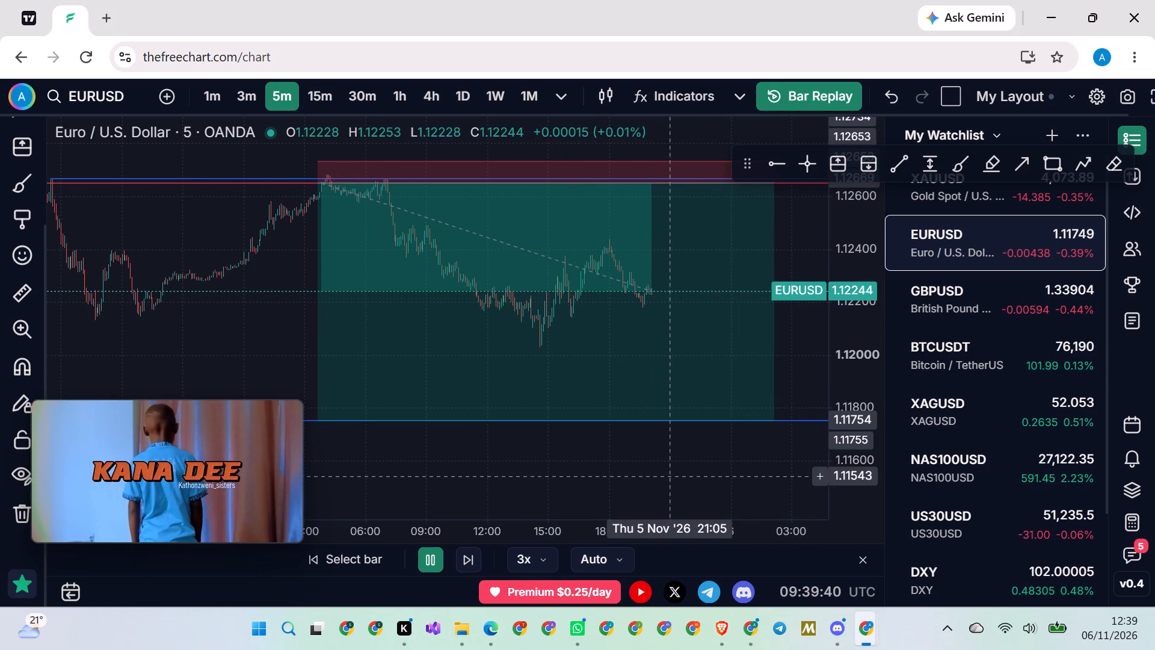
Let the replay run into 6 Nov '26 and extend the short position's end time to about 14:30 that day.
scroll(676, 476, "down", 2)
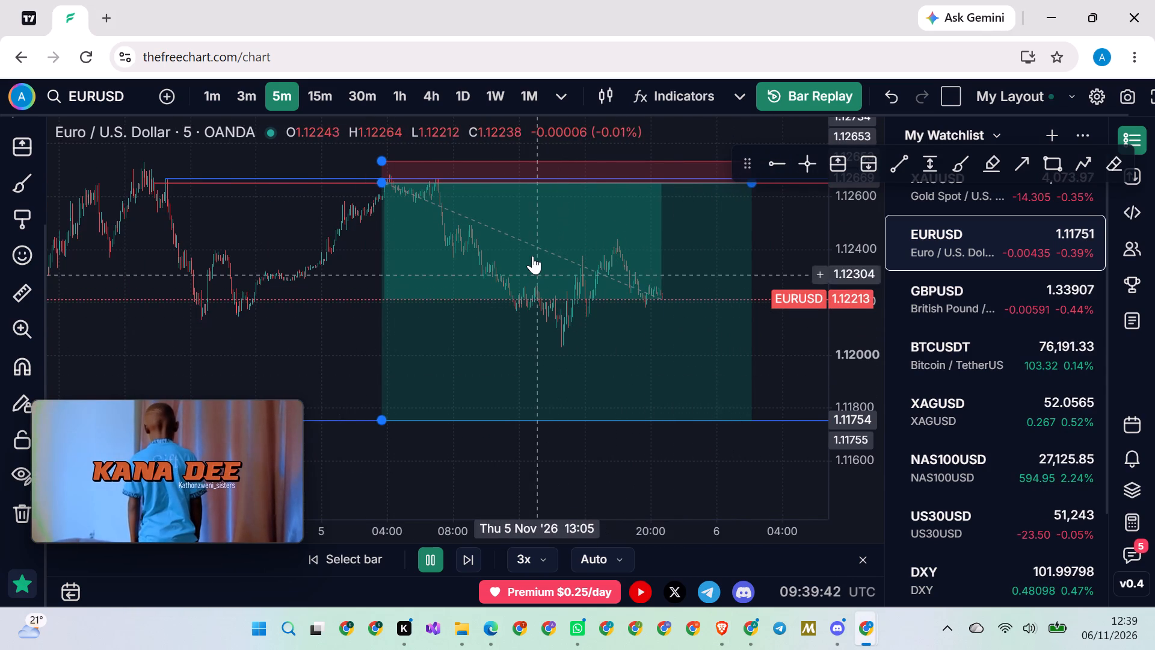
left_click(539, 235)
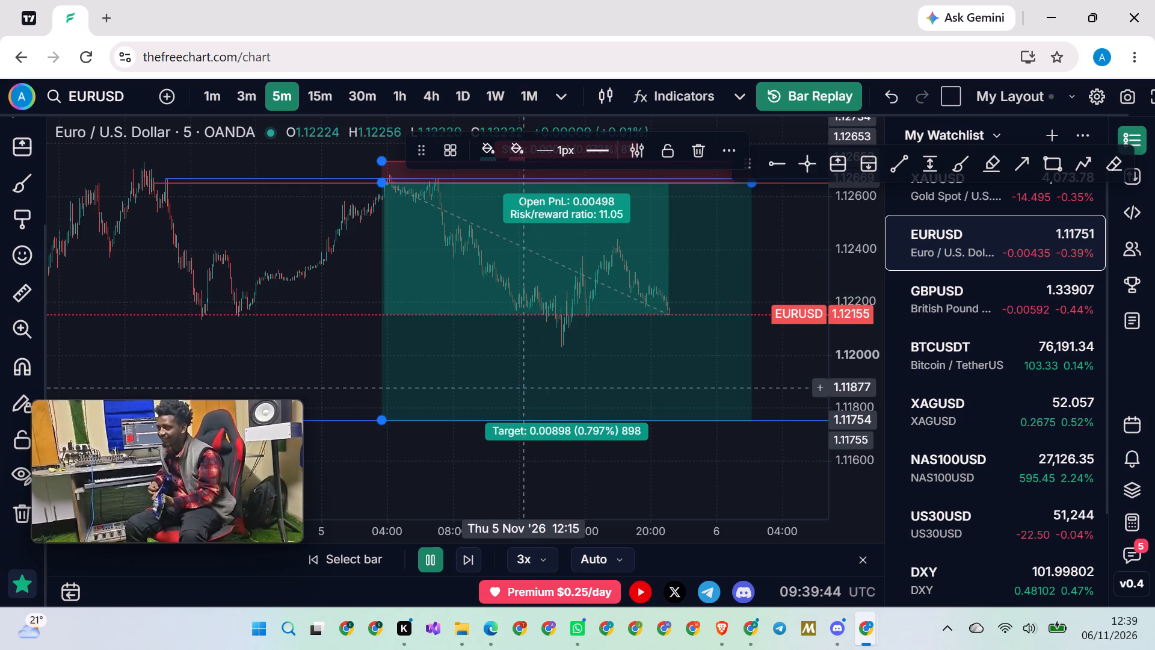
left_click(574, 473)
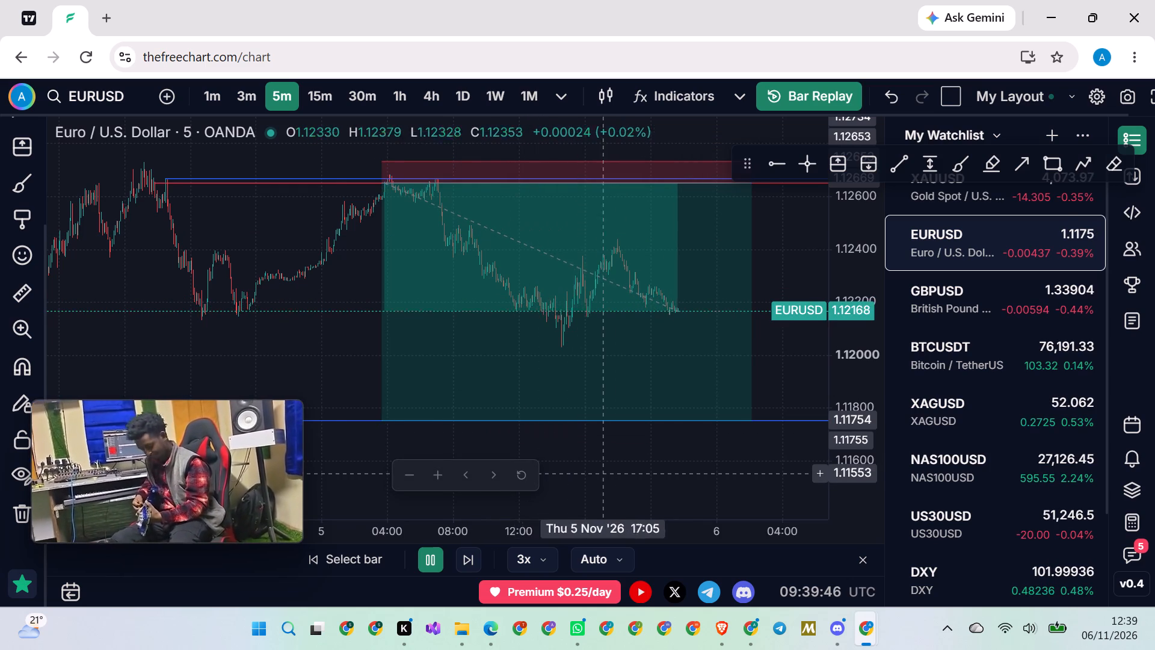
scroll(620, 474, "down", 11)
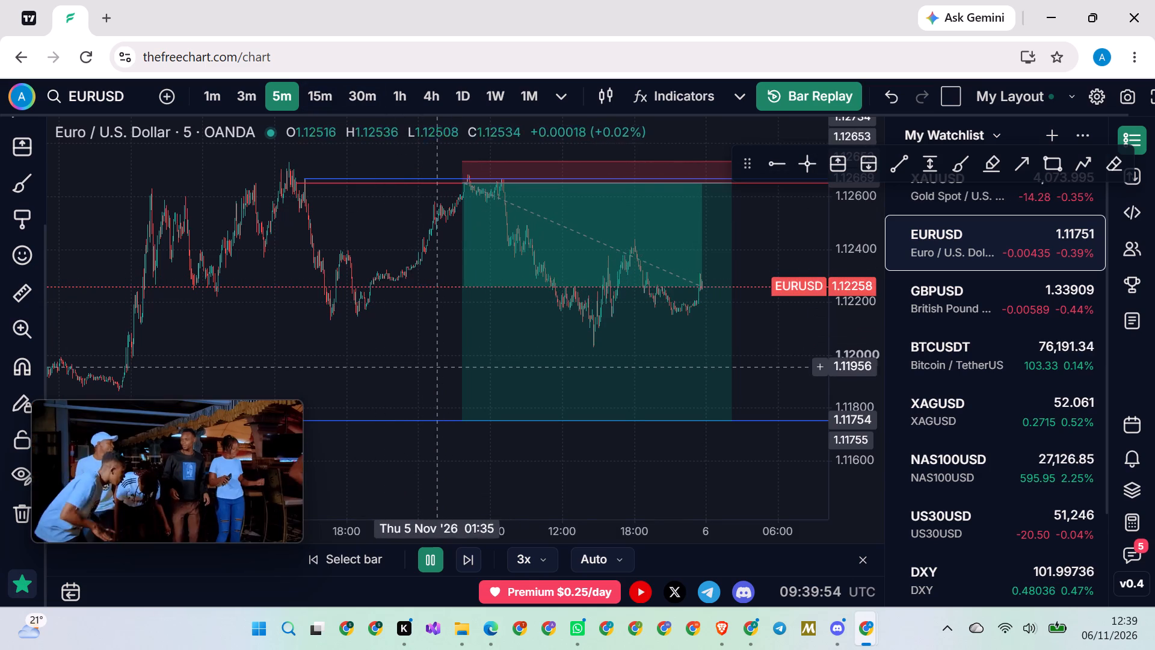
scroll(426, 369, "down", 18)
left_click_drag(389, 358, 377, 348)
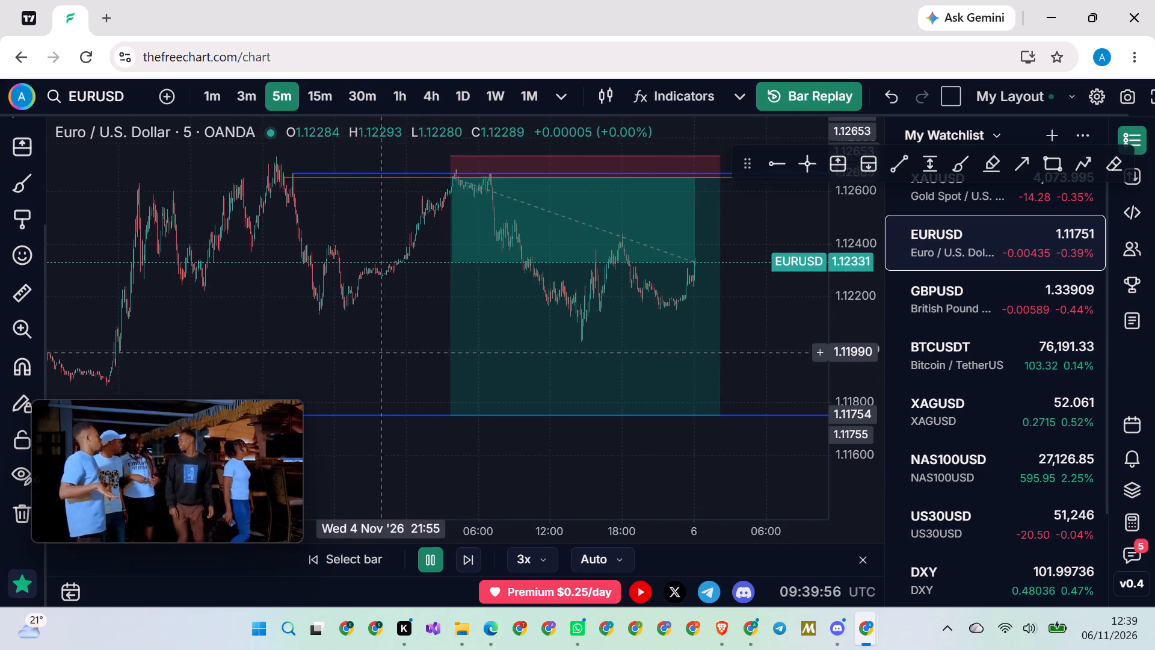
left_click_drag(377, 348, 386, 323)
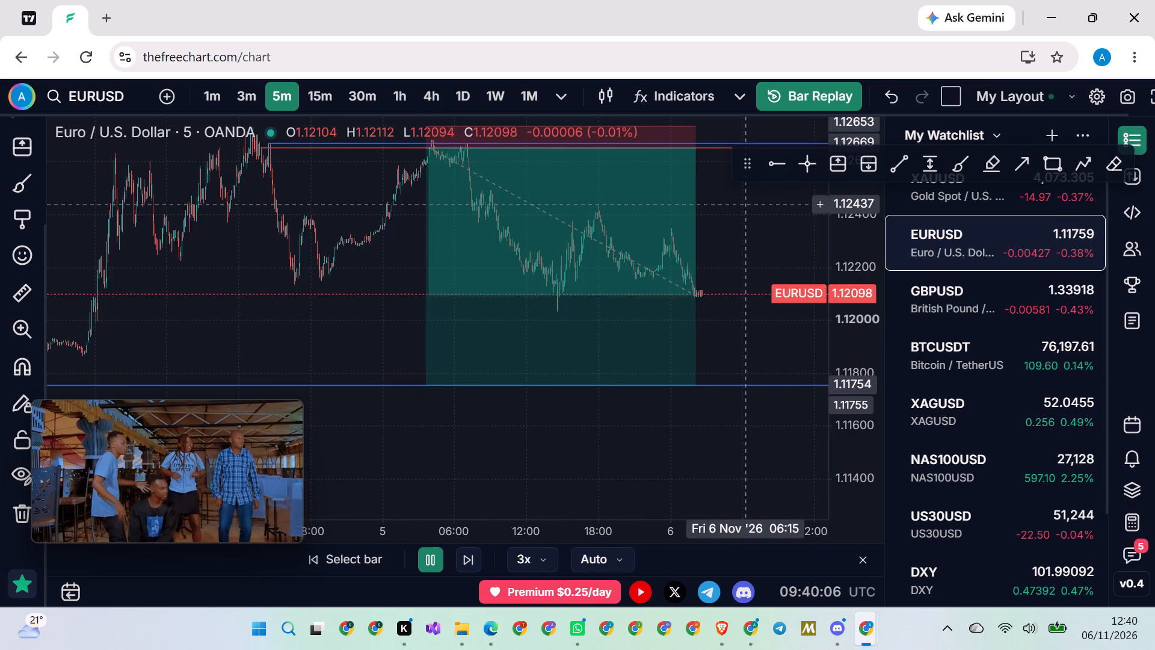
left_click_drag(751, 210, 632, 237)
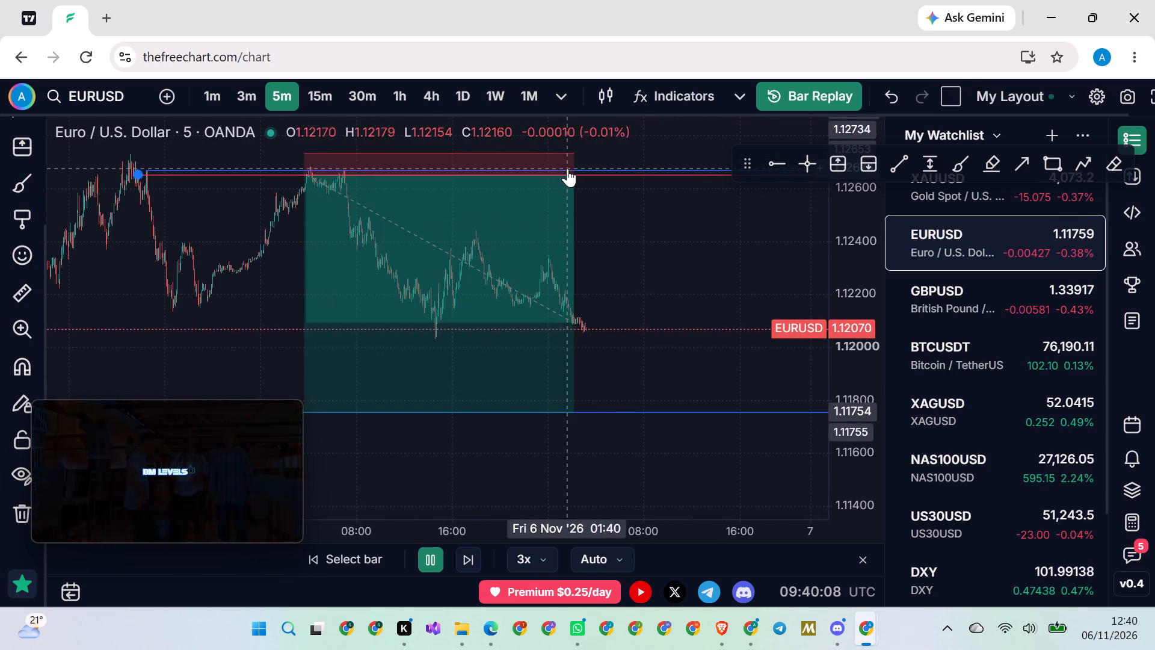
left_click_drag(578, 173, 722, 173)
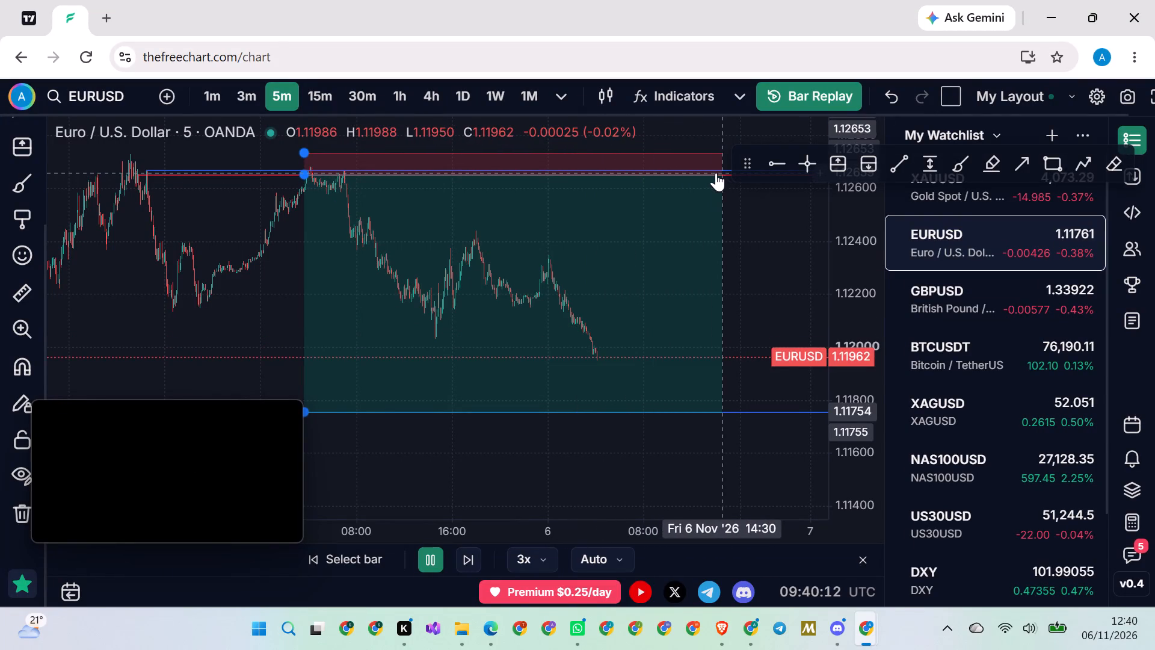
left_click(624, 471)
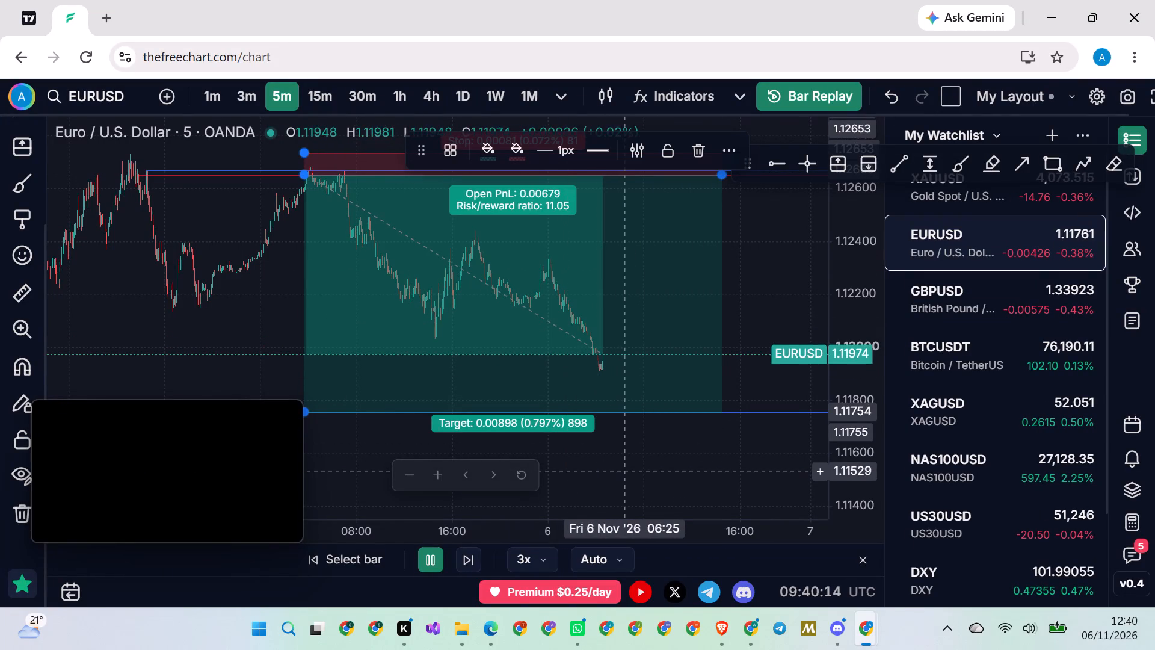
Follow the replay through the morning of 6 Nov '26 to check price against the short position's target at 1.11755.
scroll(624, 469, "down", 17)
left_click_drag(626, 466, 691, 454)
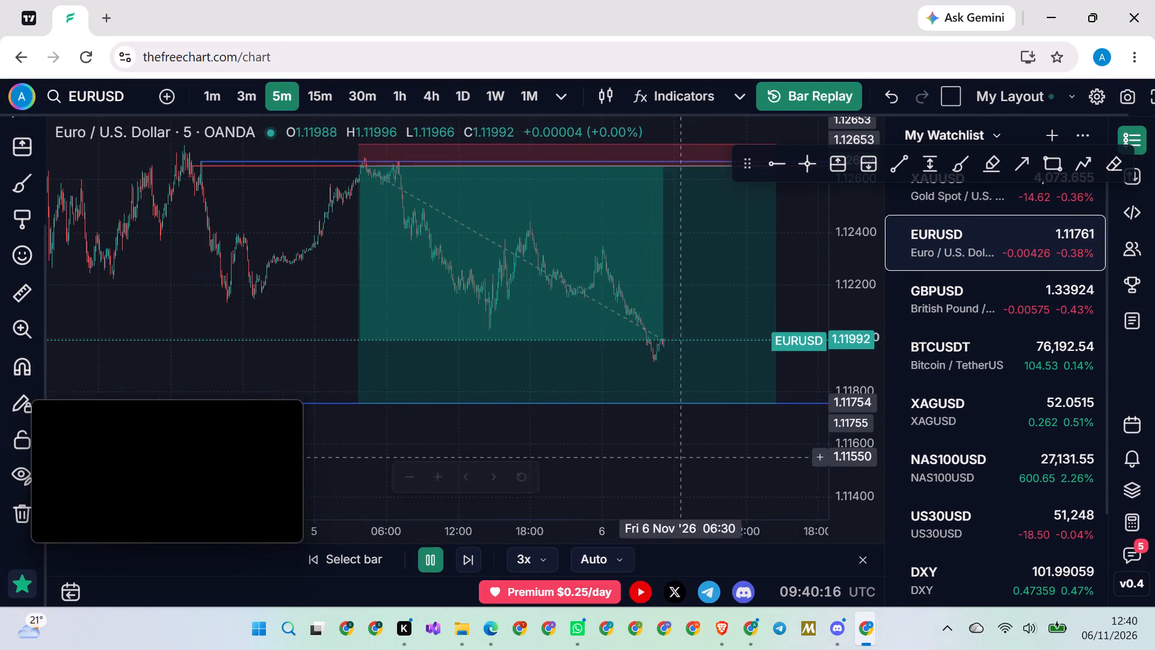
left_click_drag(691, 454, 696, 452)
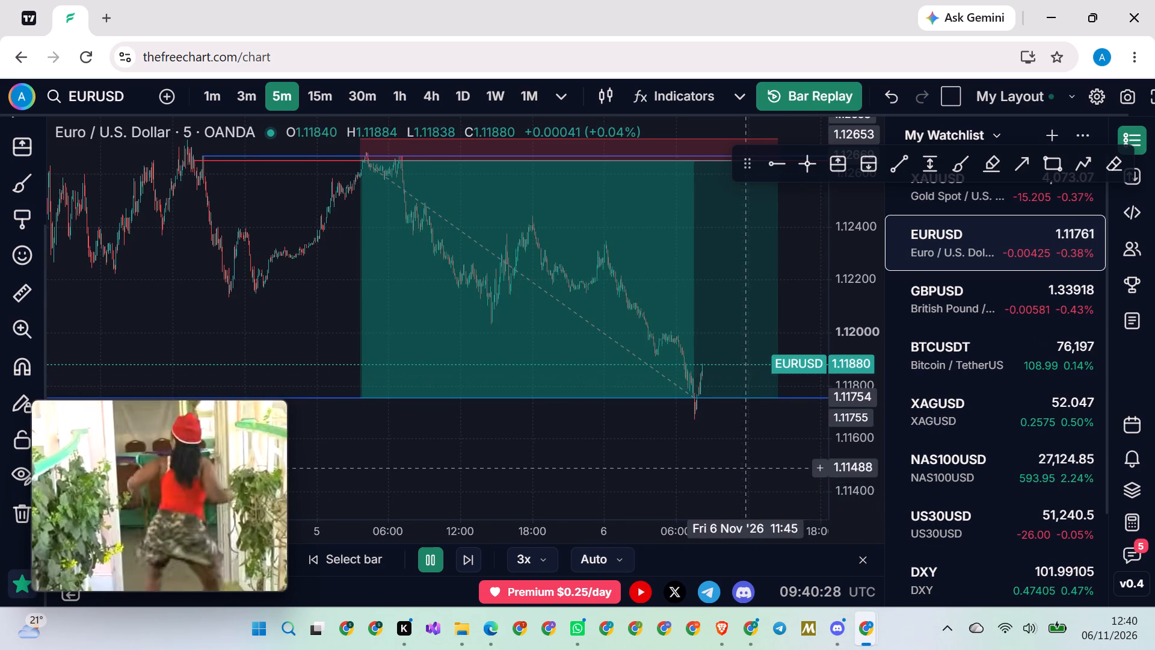
left_click_drag(749, 442, 692, 442)
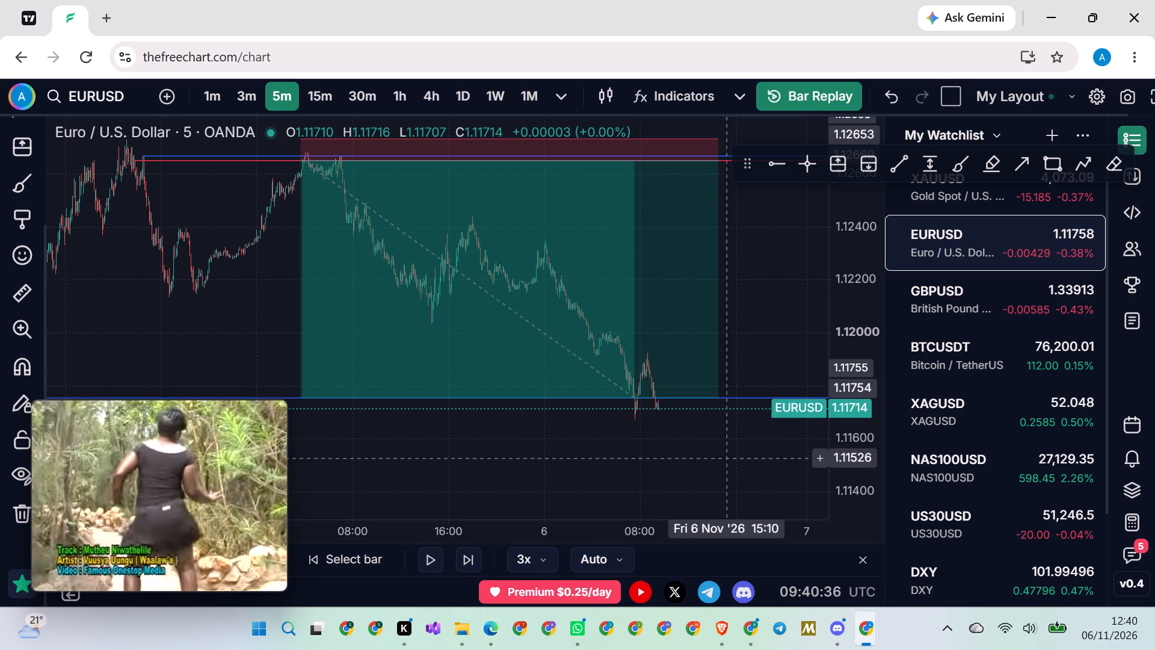
Exit bar replay to return the EURUSD chart to live price.
left_click(804, 93)
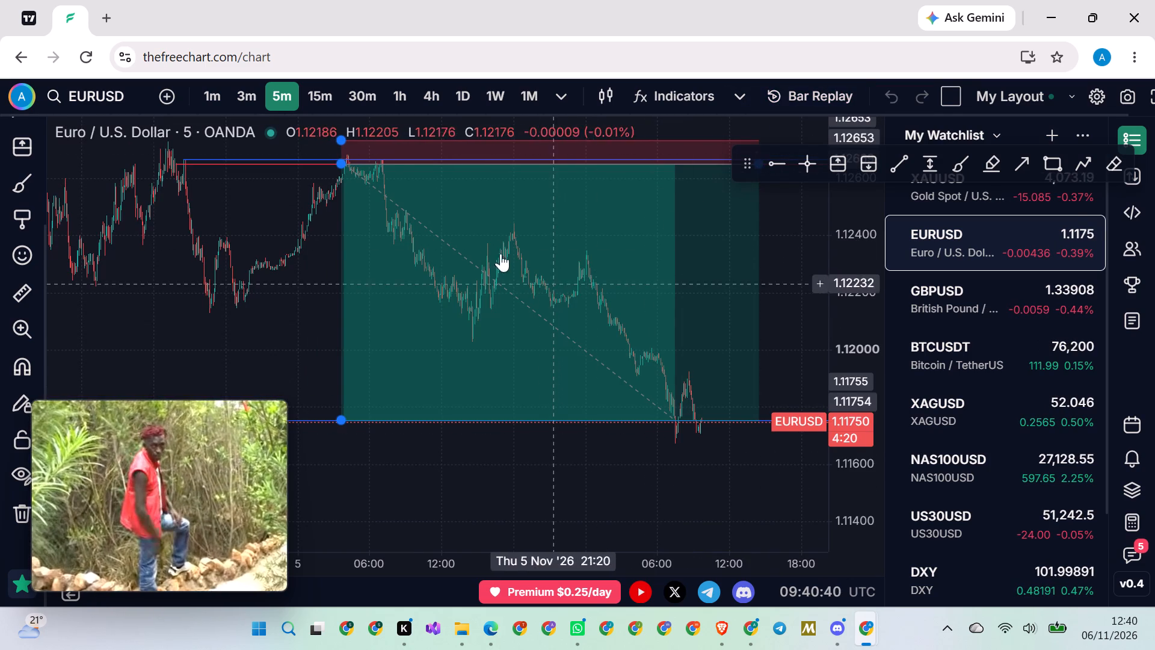
Switch the chart to the 30-minute timeframe and review the short position's entry, stop and target against live price.
left_click(368, 101)
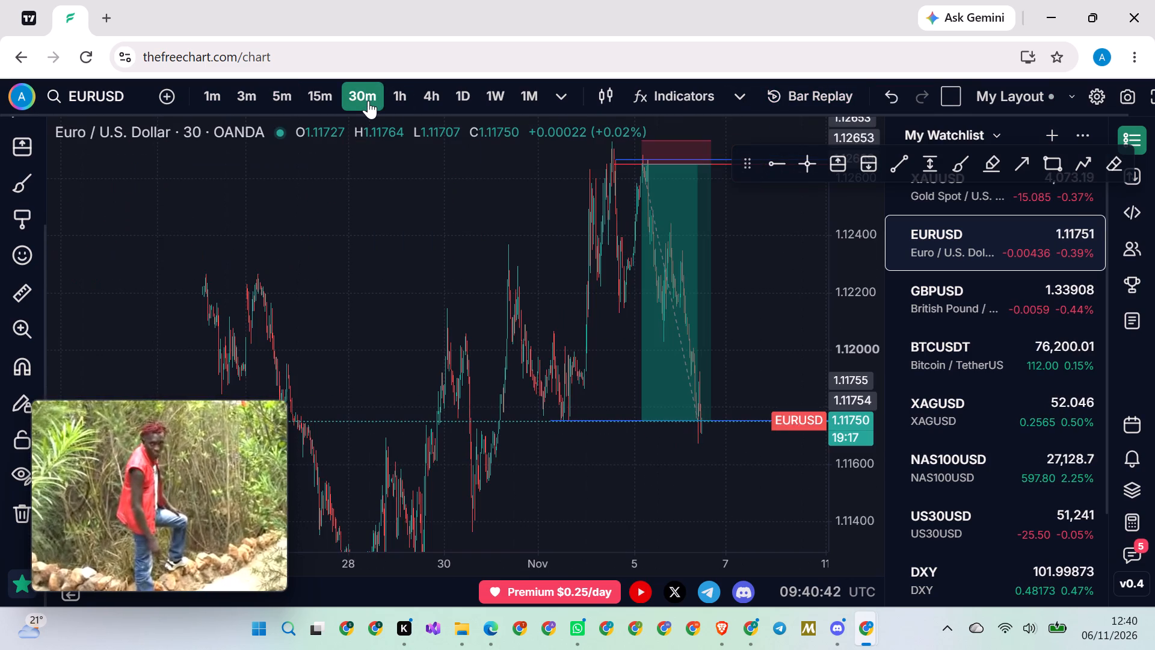
scroll(428, 271, "up", 14)
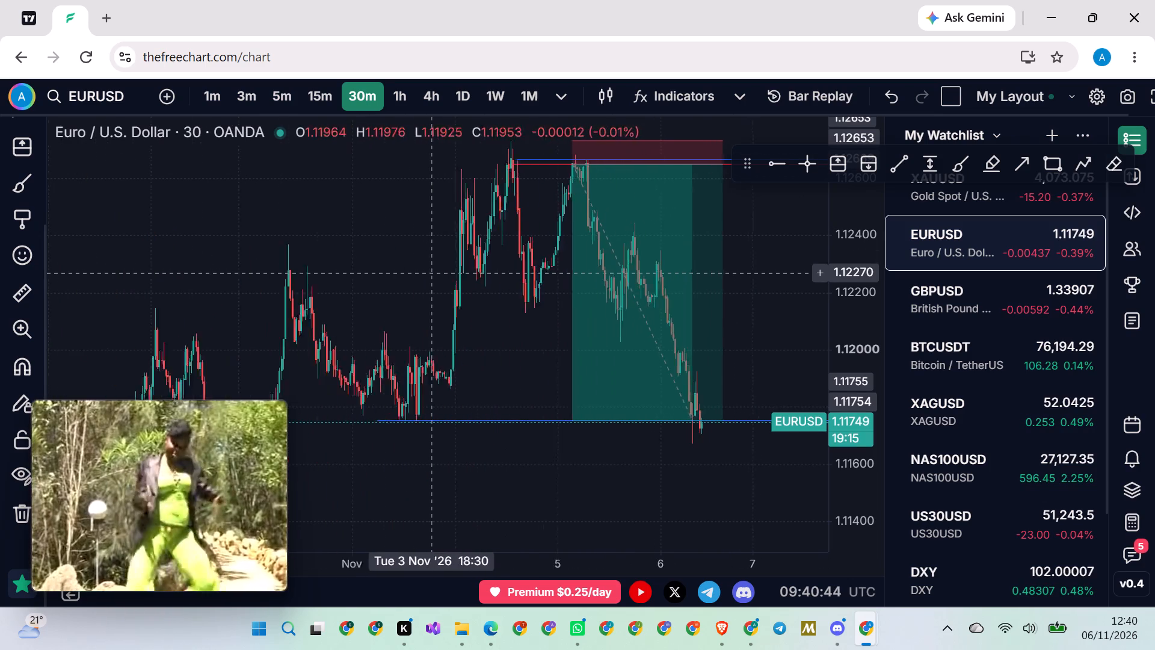
scroll(431, 273, "up", 12)
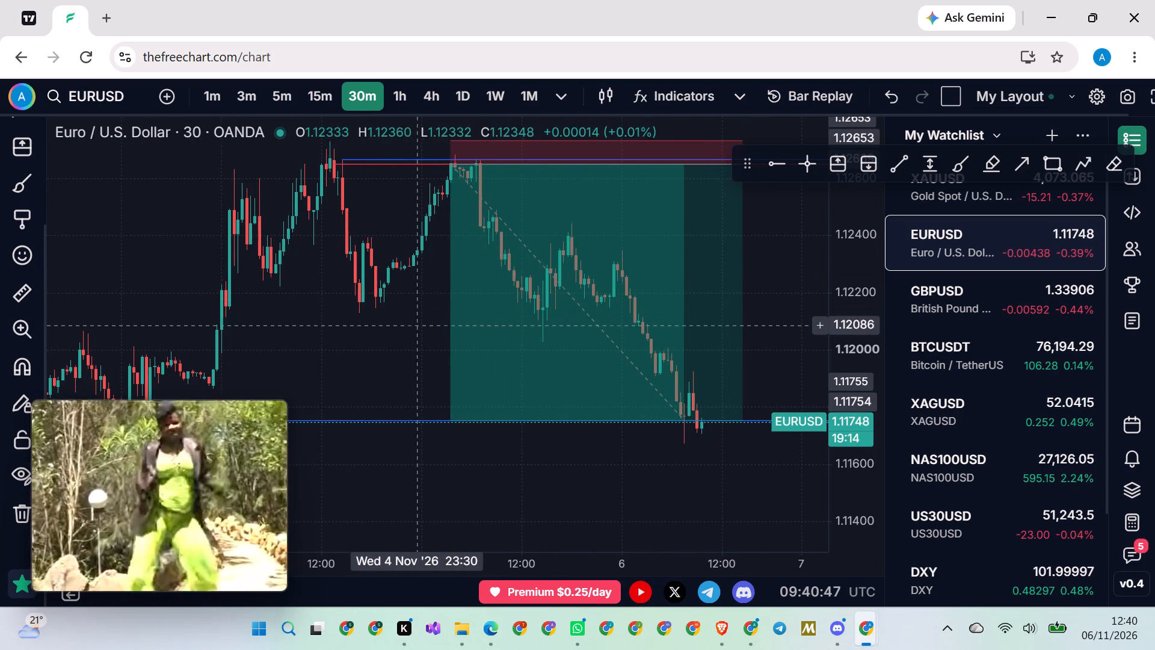
left_click_drag(414, 326, 427, 380)
scroll(436, 376, "down", 5)
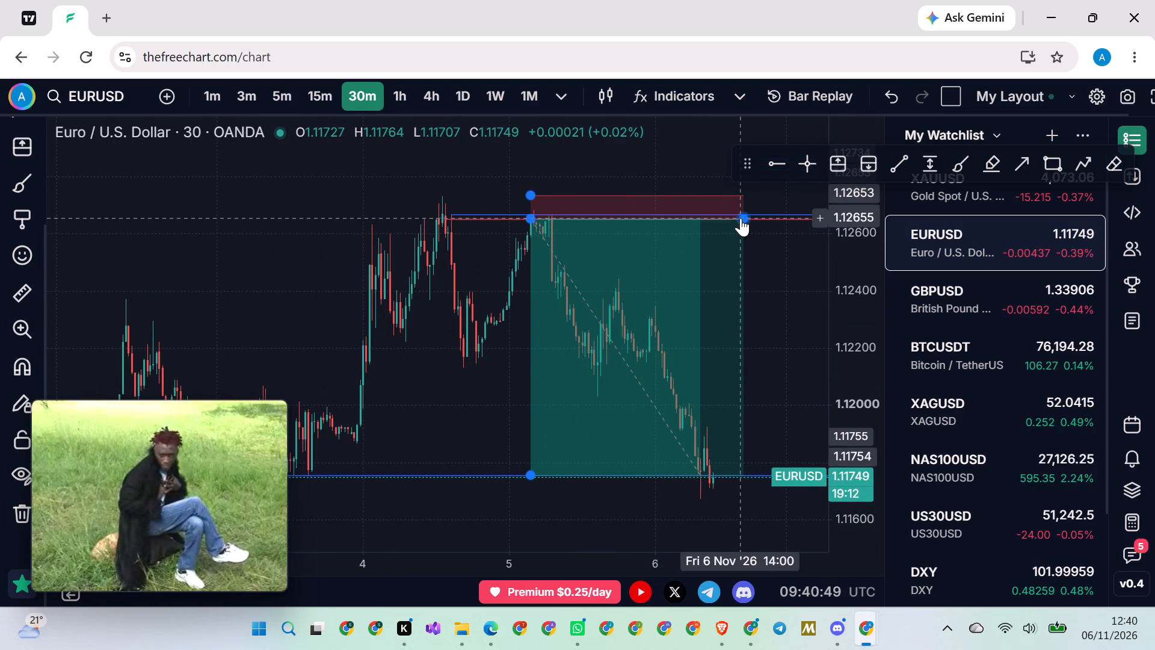
left_click(745, 217)
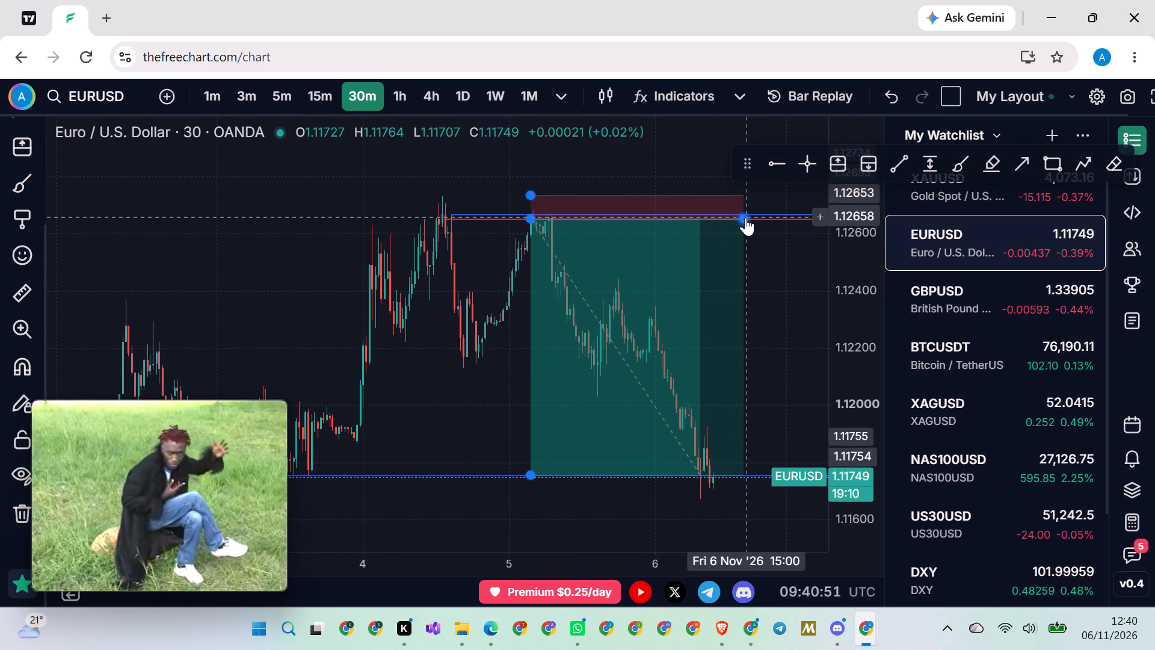
left_click(782, 276)
left_click_drag(782, 300, 789, 274)
scroll(787, 272, "down", 1)
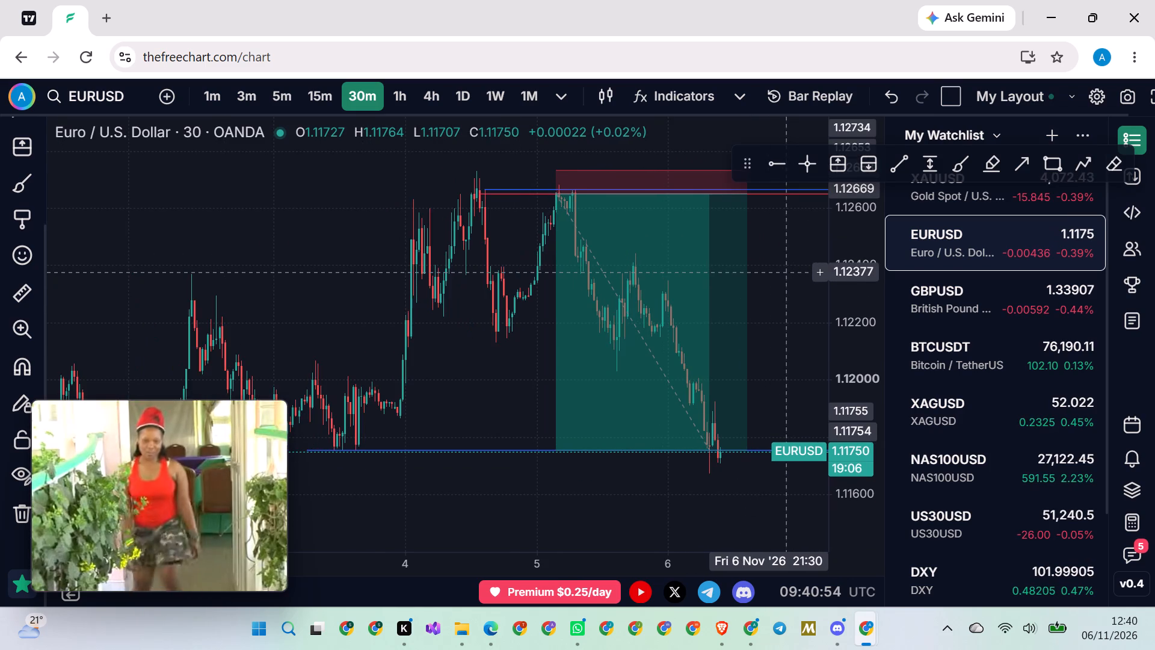
scroll(787, 270, "up", 2)
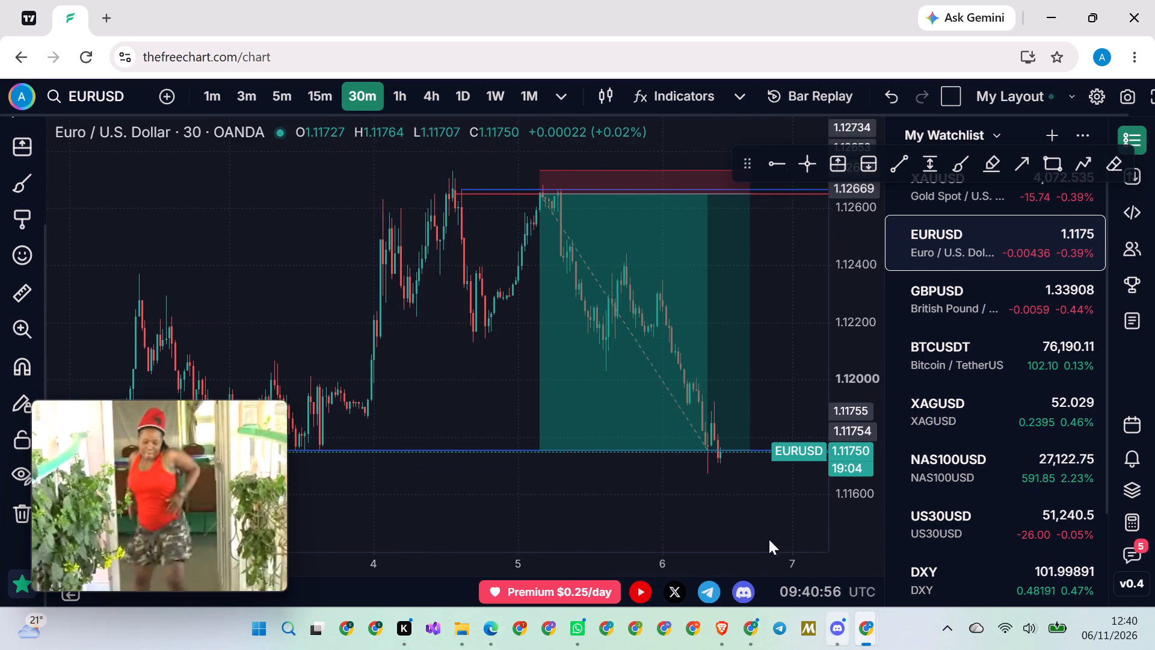
Go to the TradingView EURUSD chart and erase the two horizontal rays at 1.12668 and 1.12653.
left_click(29, 21)
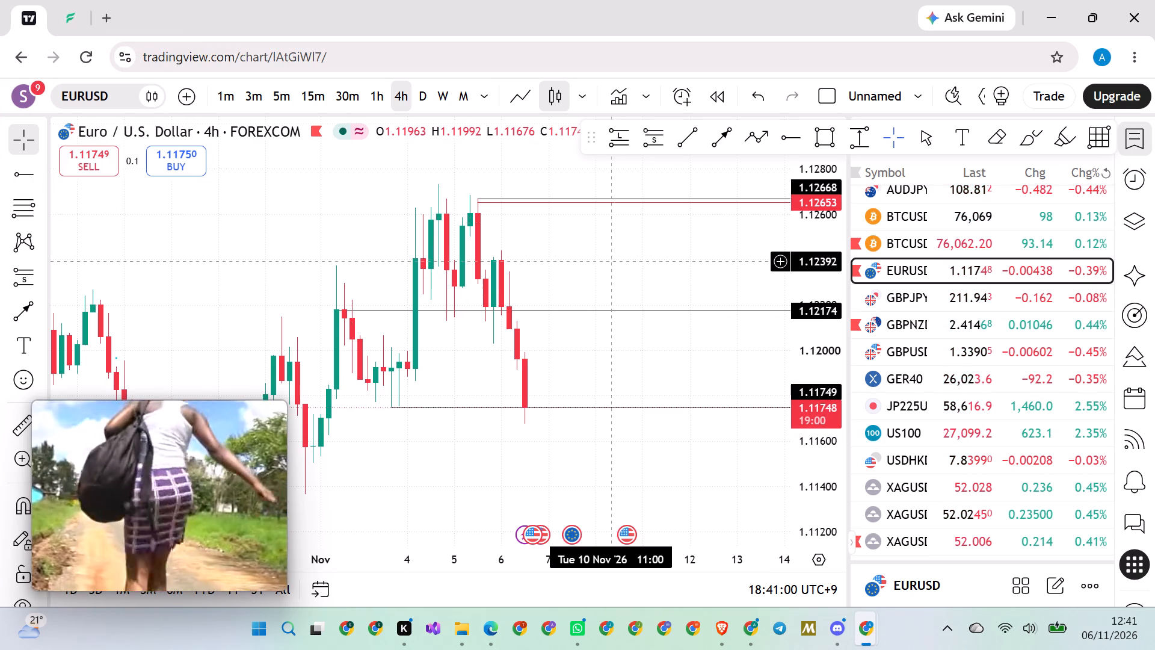
scroll(615, 259, "down", 3)
left_click_drag(629, 254, 705, 237)
scroll(683, 232, "up", 2)
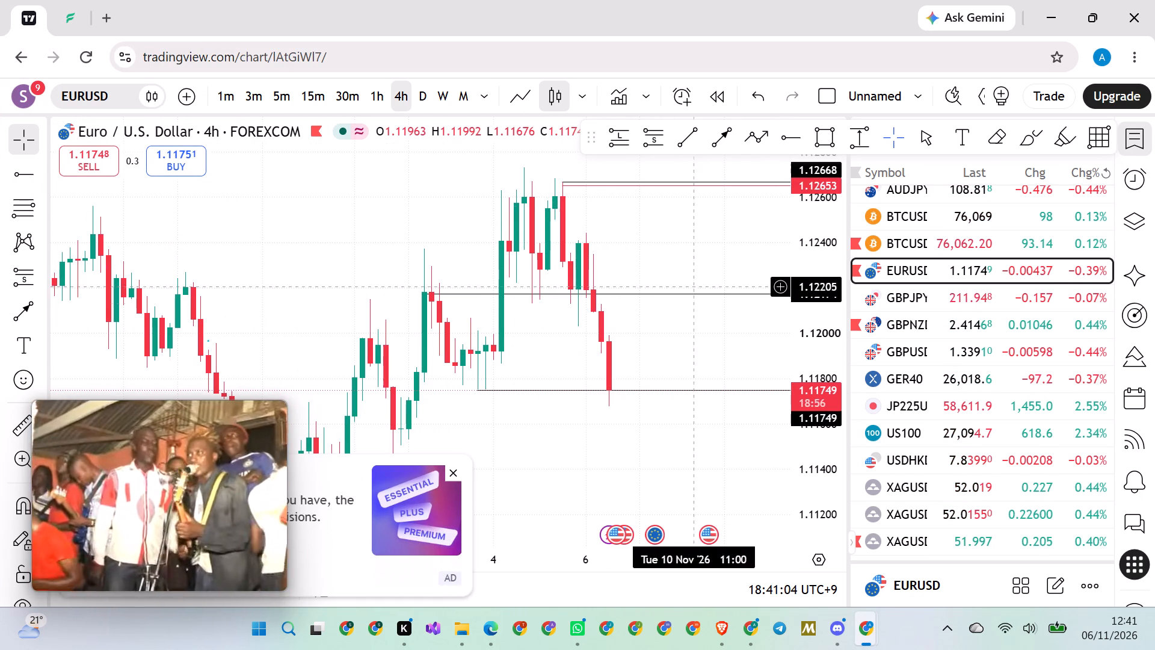
left_click(990, 138)
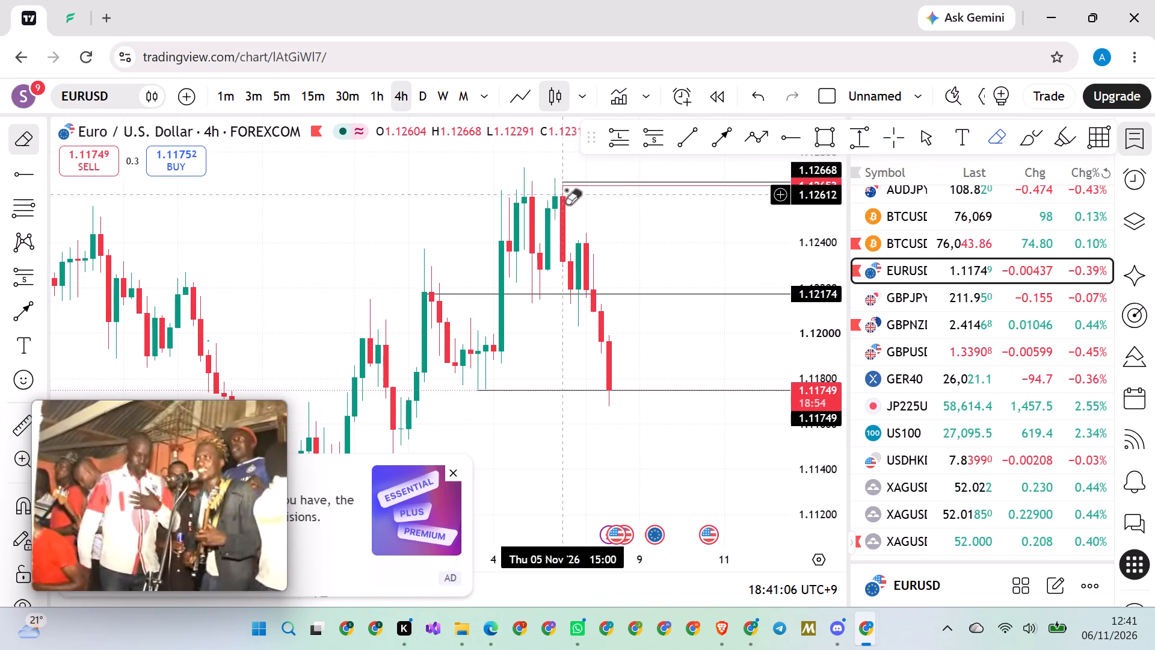
left_click(581, 182)
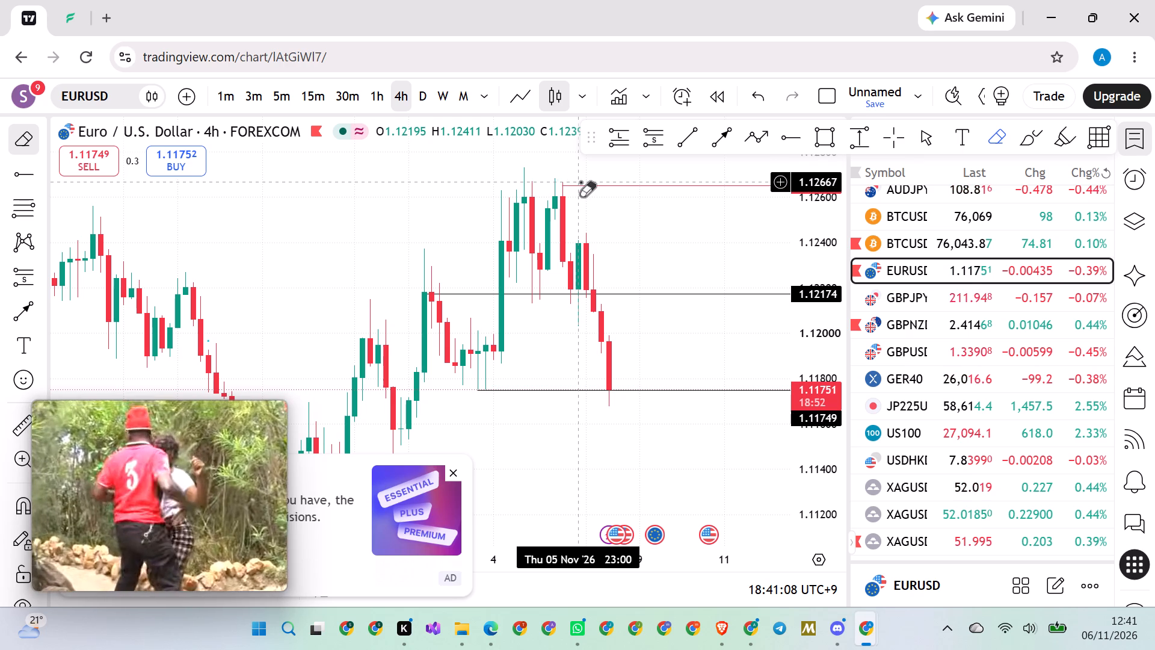
left_click(583, 187)
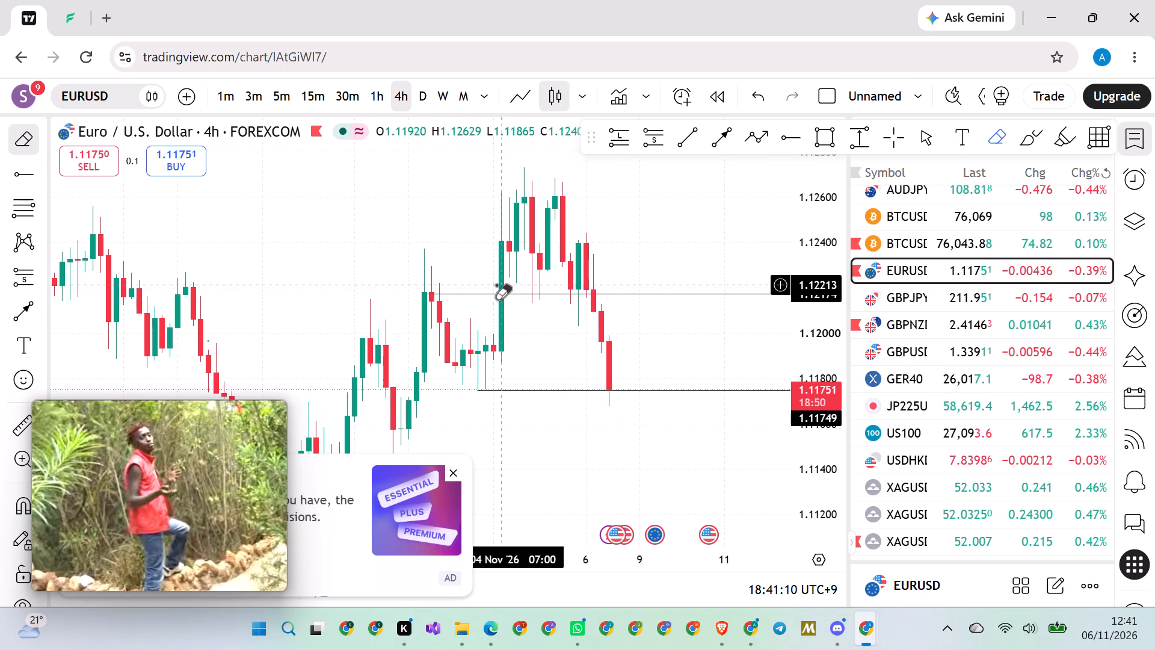
right_click(392, 169)
On the 30-minute chart, draw a horizontal ray at about 1.12671 from the 23:30 candle's high on 4 Nov '26.
left_click_drag(346, 203, 411, 206)
scroll(403, 225, "up", 3)
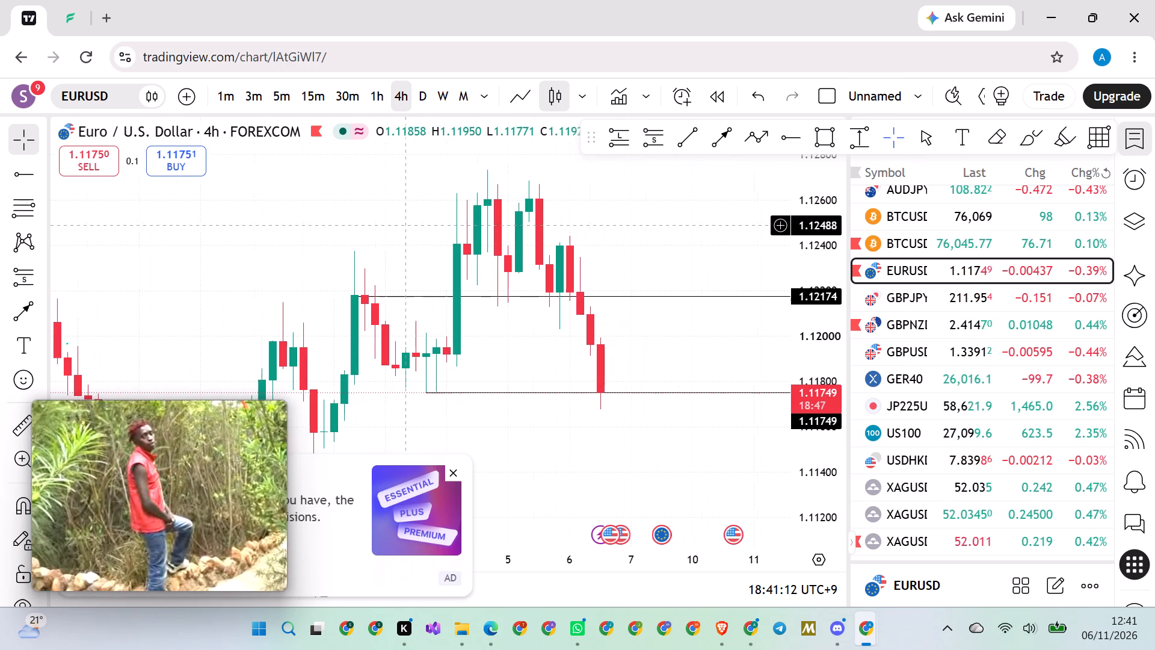
left_click(344, 95)
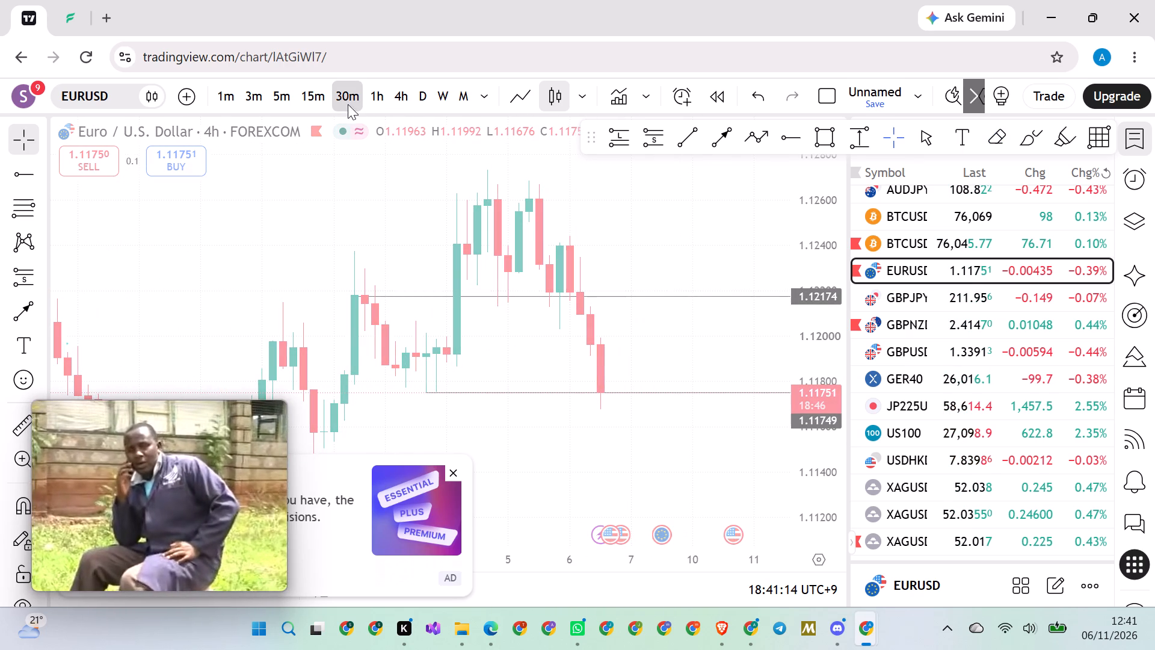
scroll(466, 233, "down", 20)
scroll(466, 233, "down", 14)
scroll(470, 212, "down", 10)
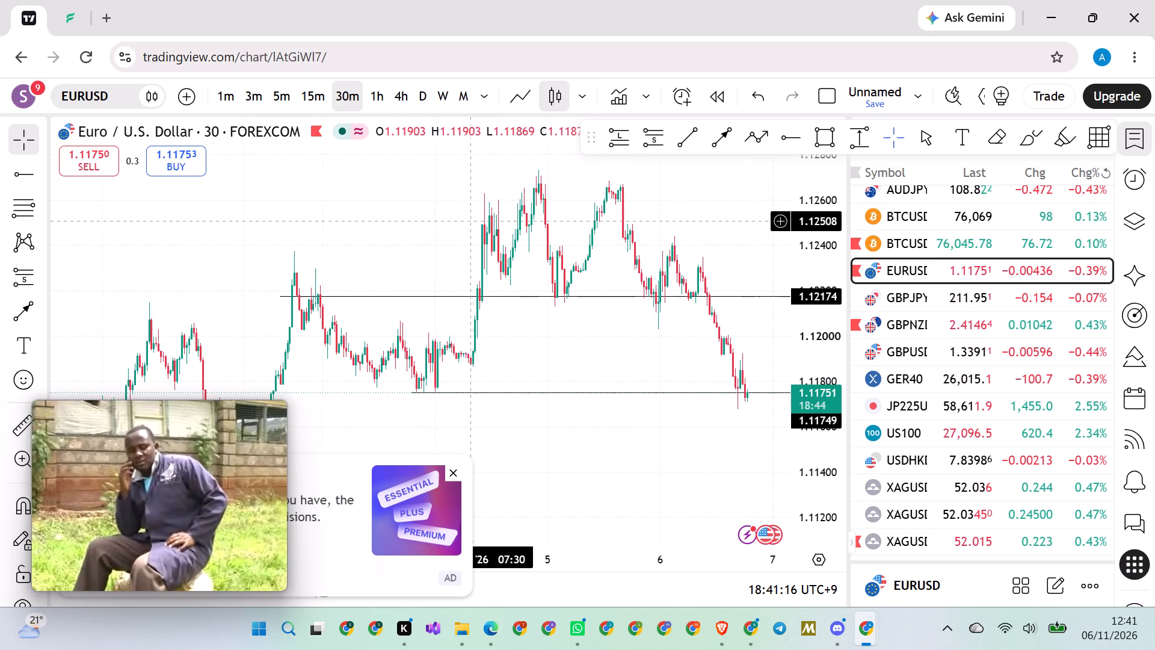
left_click_drag(351, 201, 511, 256)
scroll(457, 232, "up", 12)
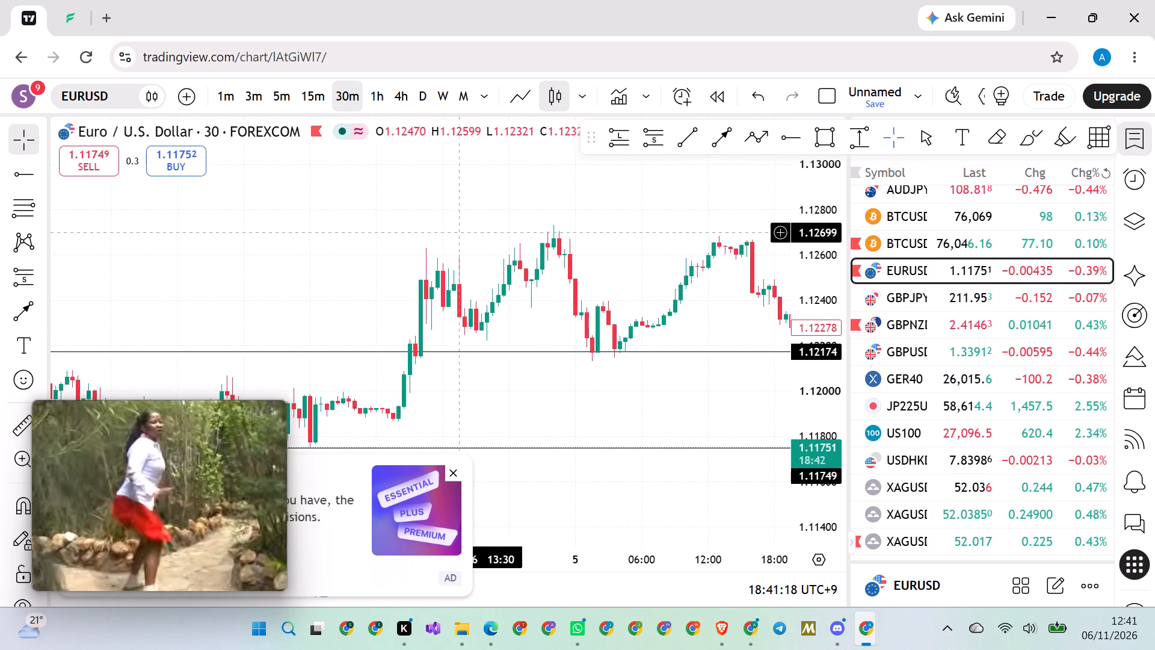
scroll(457, 232, "up", 2)
scroll(822, 284, "up", 20)
scroll(822, 284, "up", 19)
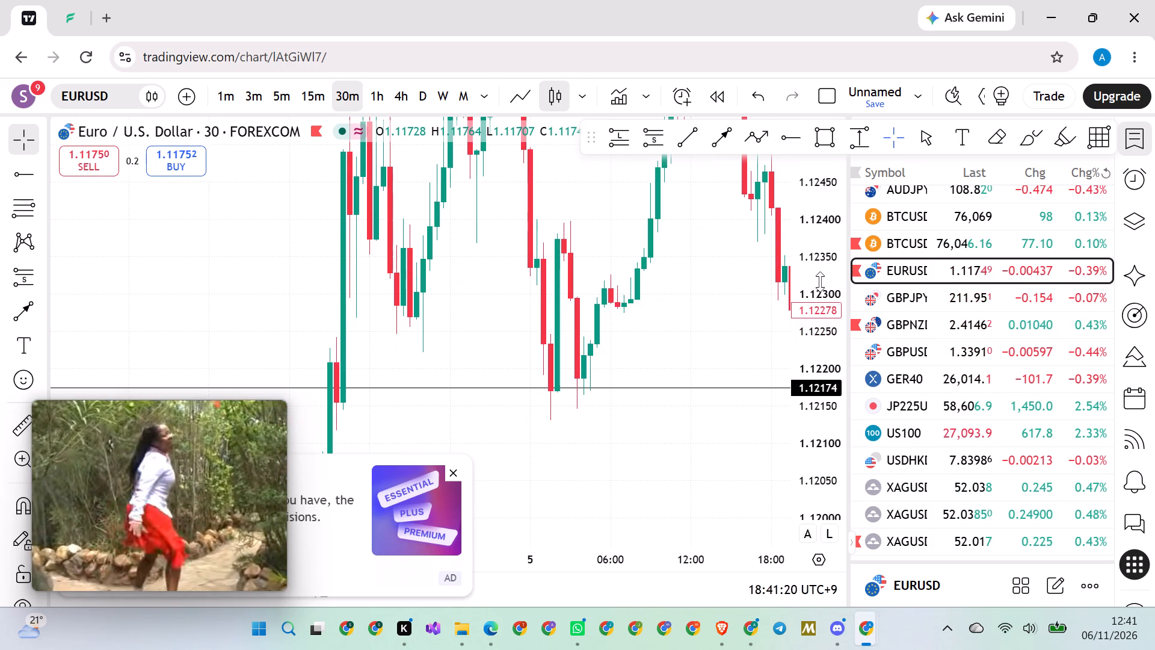
left_click_drag(702, 208, 739, 459)
left_click_drag(590, 238, 657, 344)
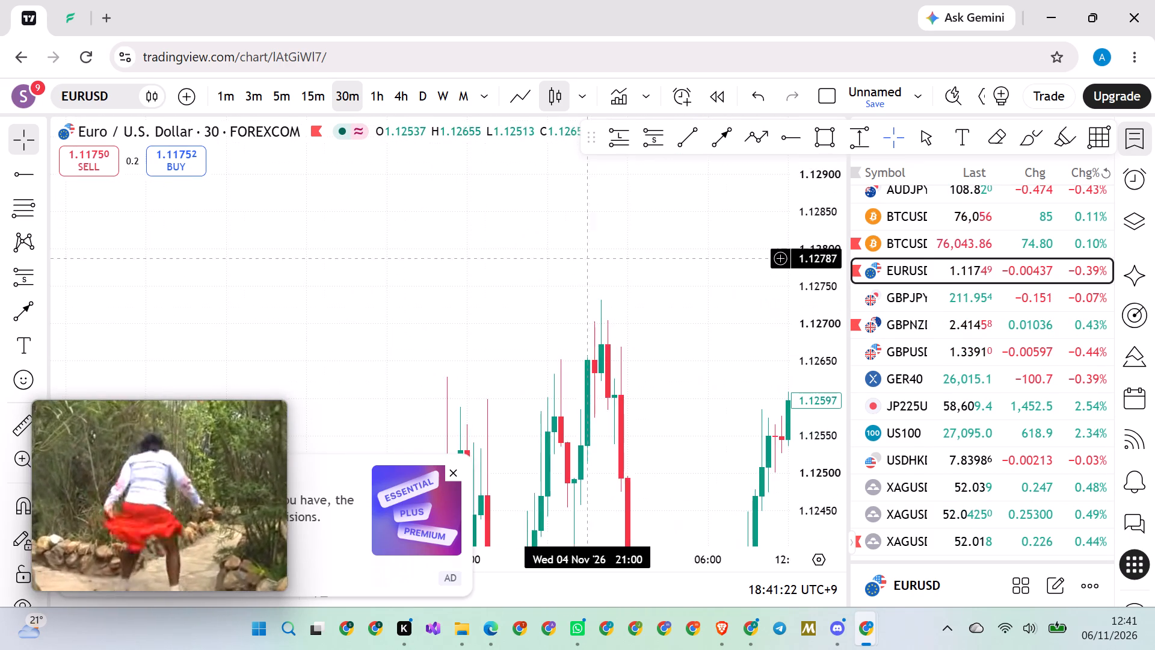
scroll(573, 245, "up", 7)
left_click(780, 135)
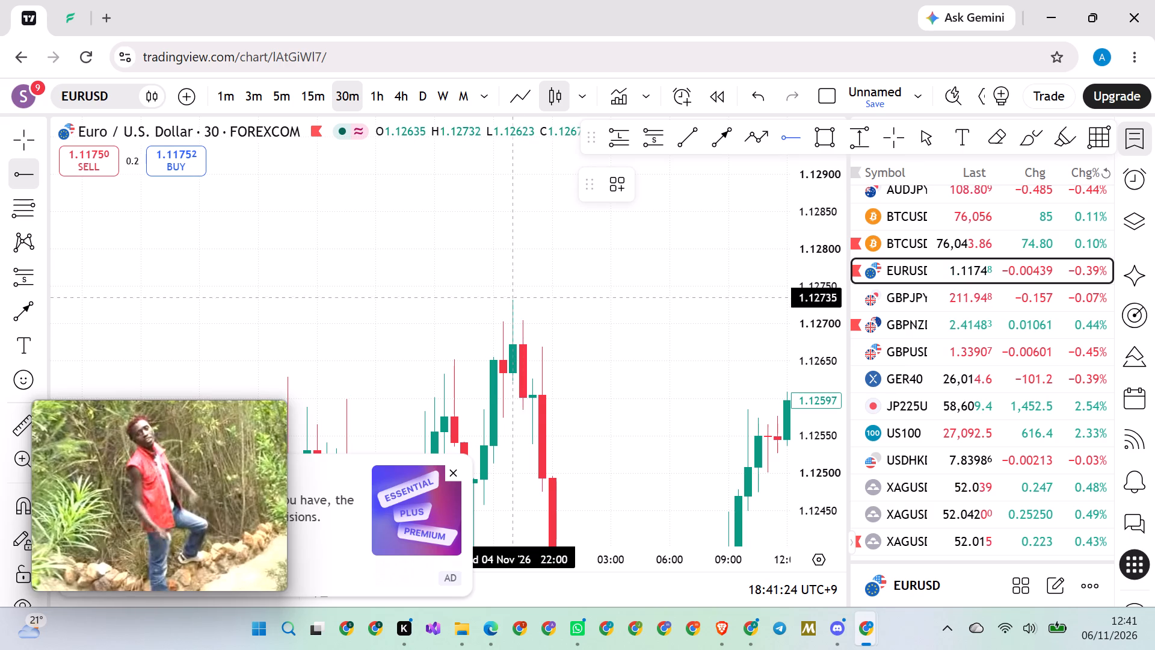
left_click(543, 345)
left_click(603, 300)
left_click_drag(603, 300, 626, 266)
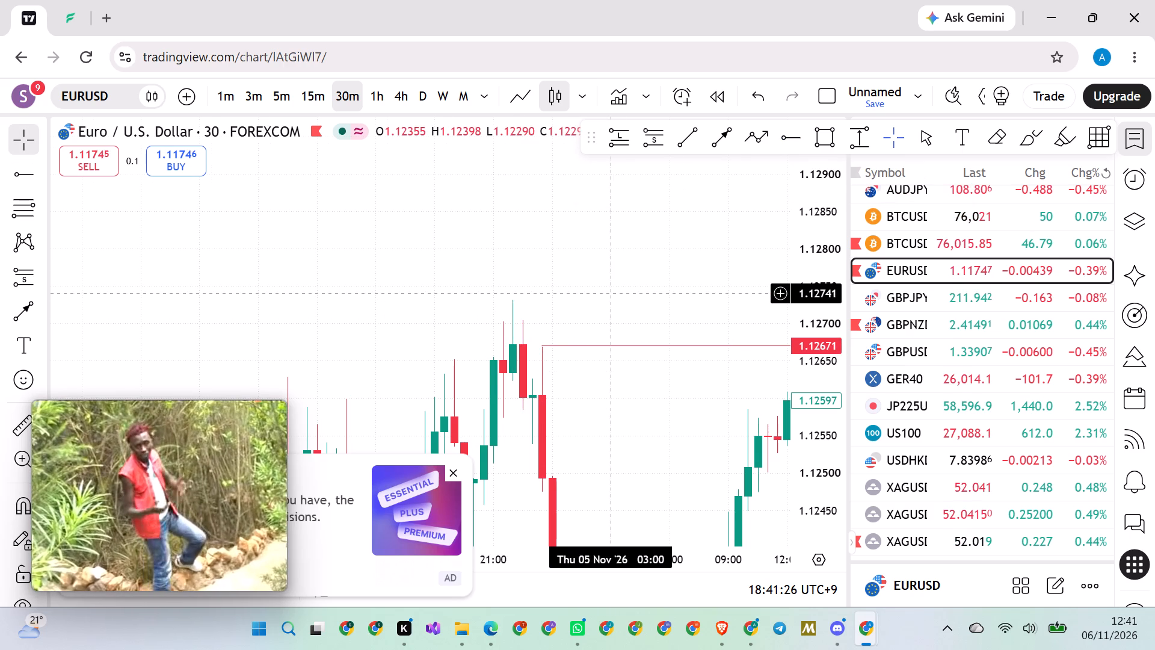
Draw a second horizontal ray at about 1.12602 from the 22:30 candle on 4 Nov '26.
left_click(778, 139)
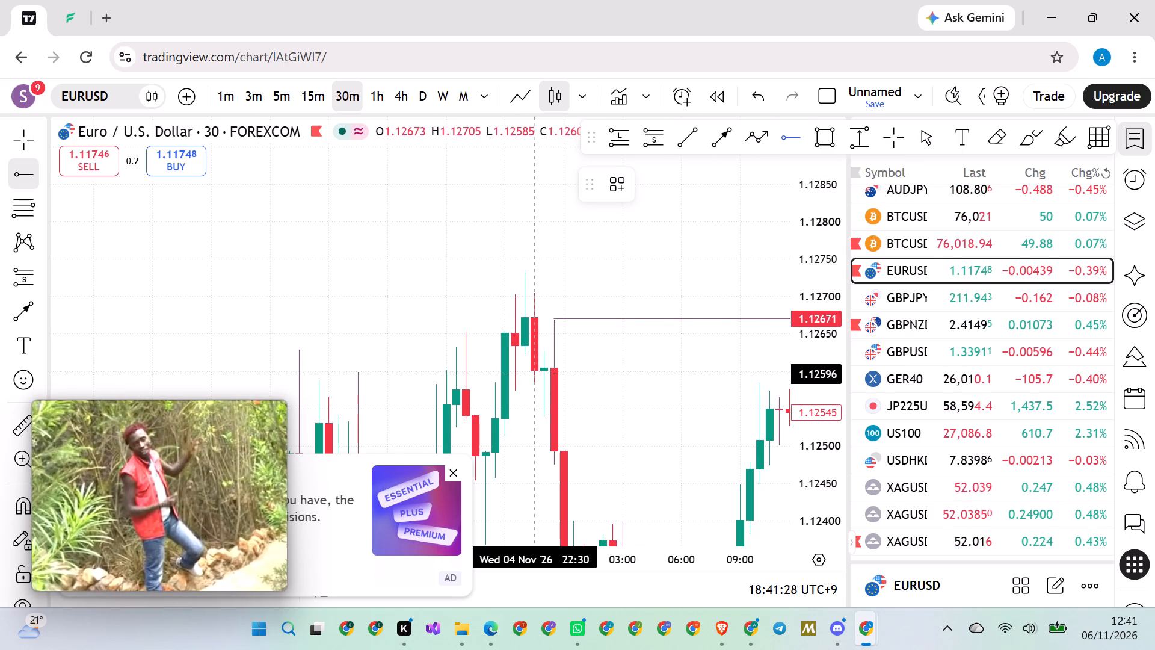
left_click(538, 370)
left_click(623, 275)
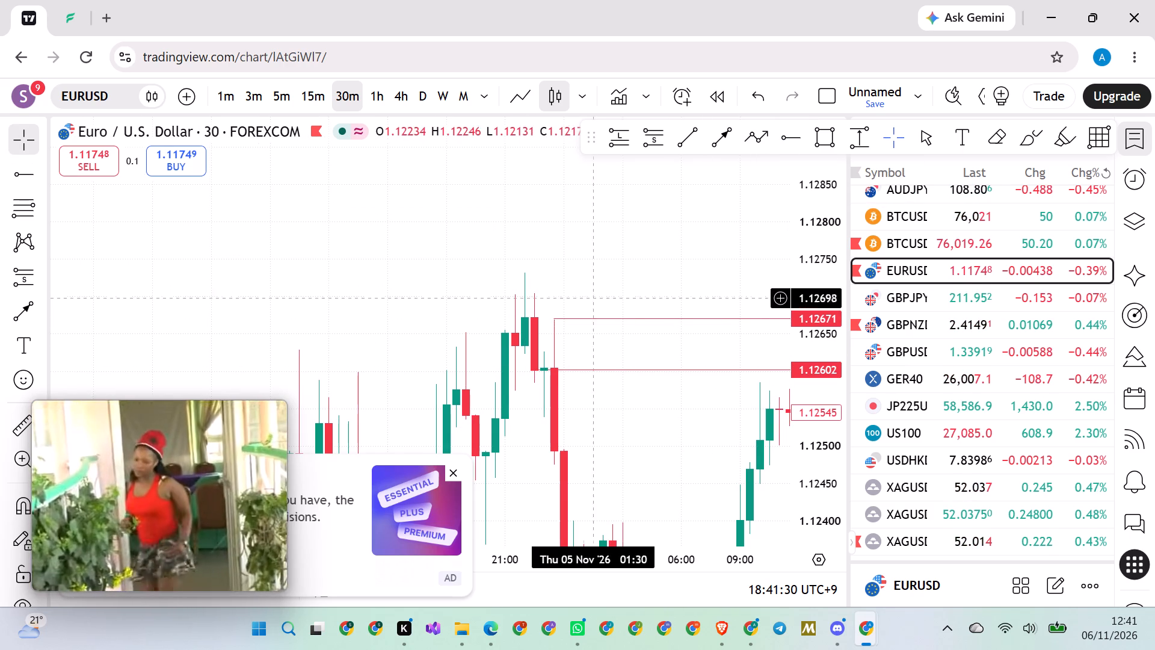
Adjust the upper horizontal ray to 1.12669, the high of the 23:30 candle on 4 Nov '26.
left_click(552, 316)
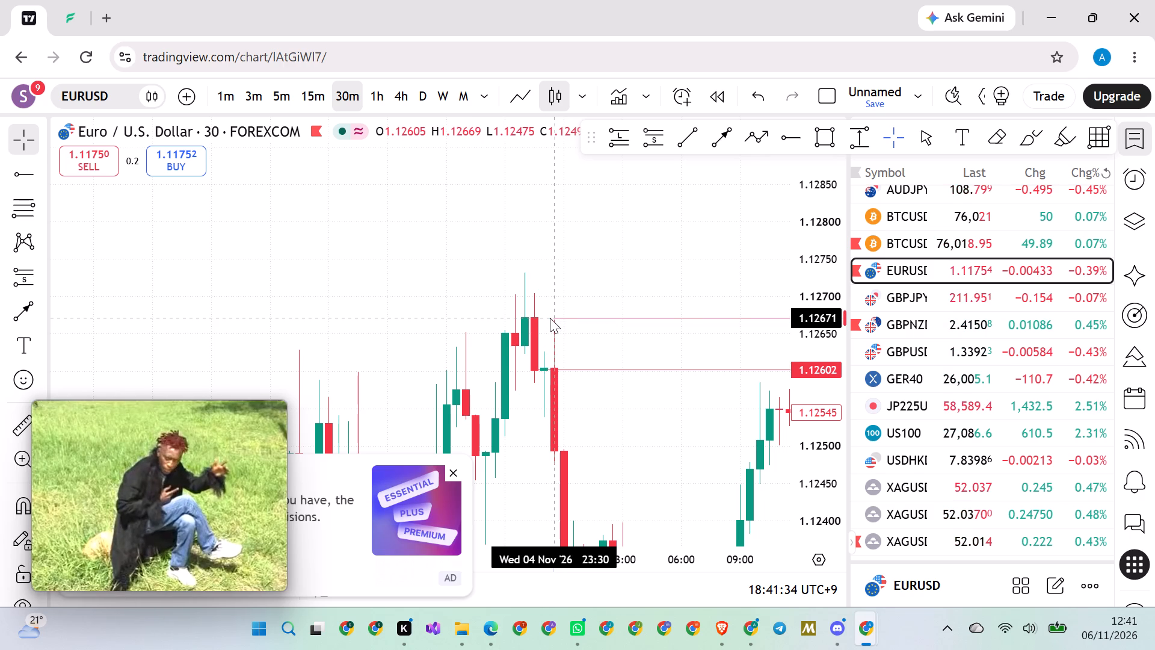
left_click(600, 252)
Switch the EURUSD chart to the 5-minute timeframe.
scroll(595, 250, "down", 2)
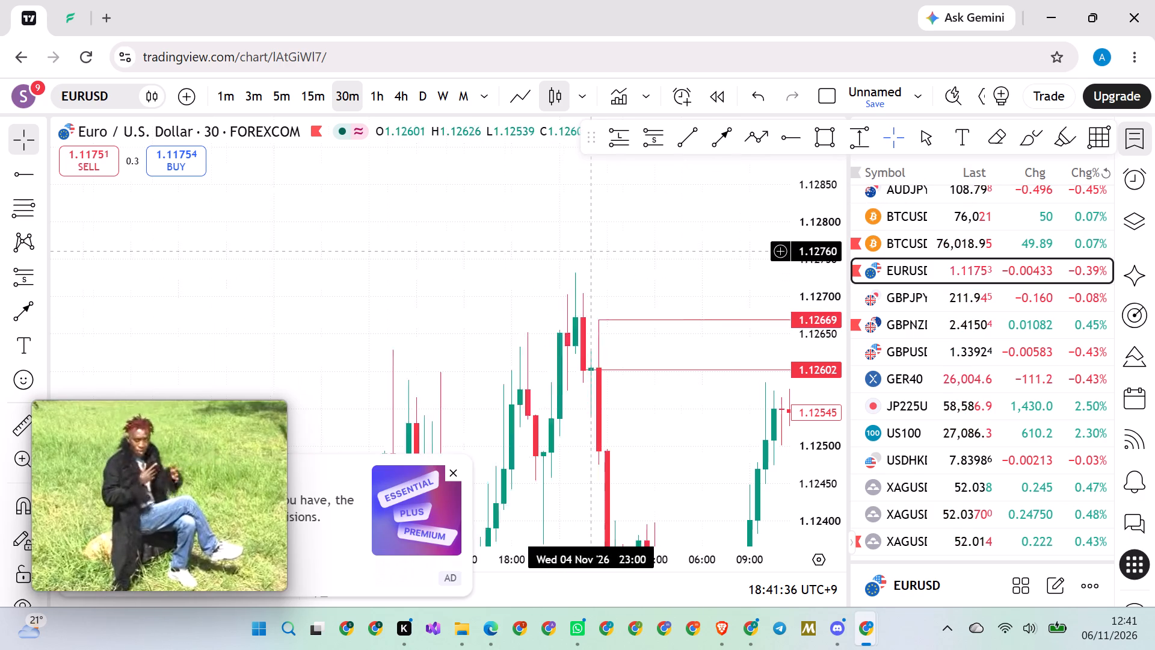
scroll(595, 252, "down", 1)
left_click_drag(503, 291, 528, 250)
left_click_drag(821, 261, 753, 516)
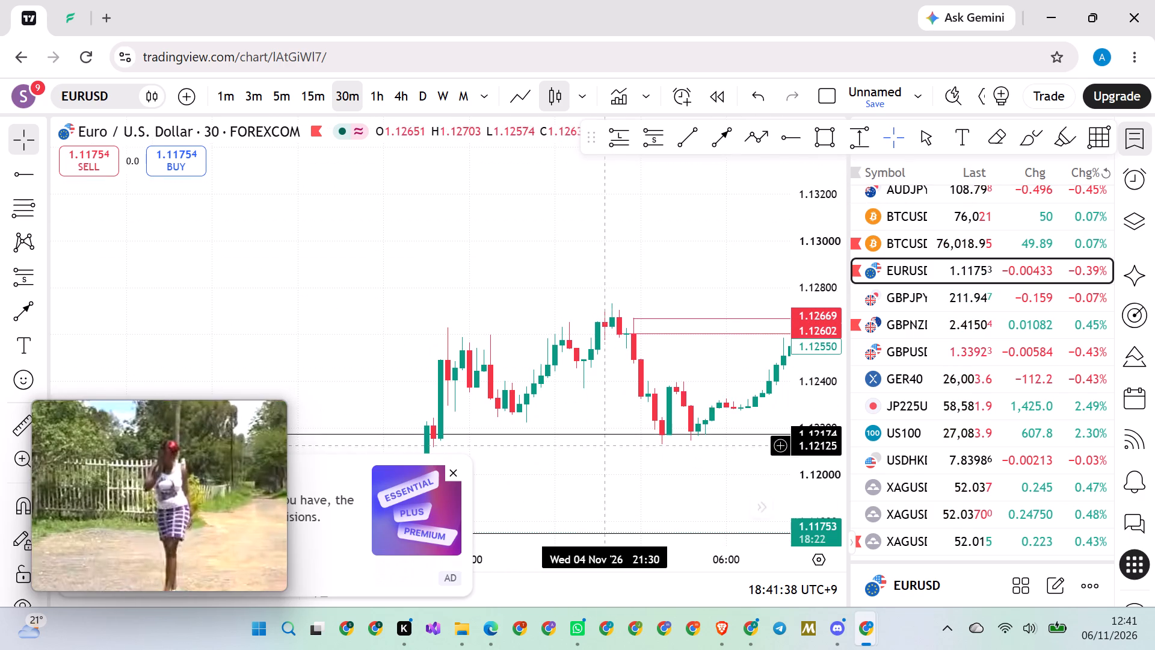
scroll(635, 393, "down", 4)
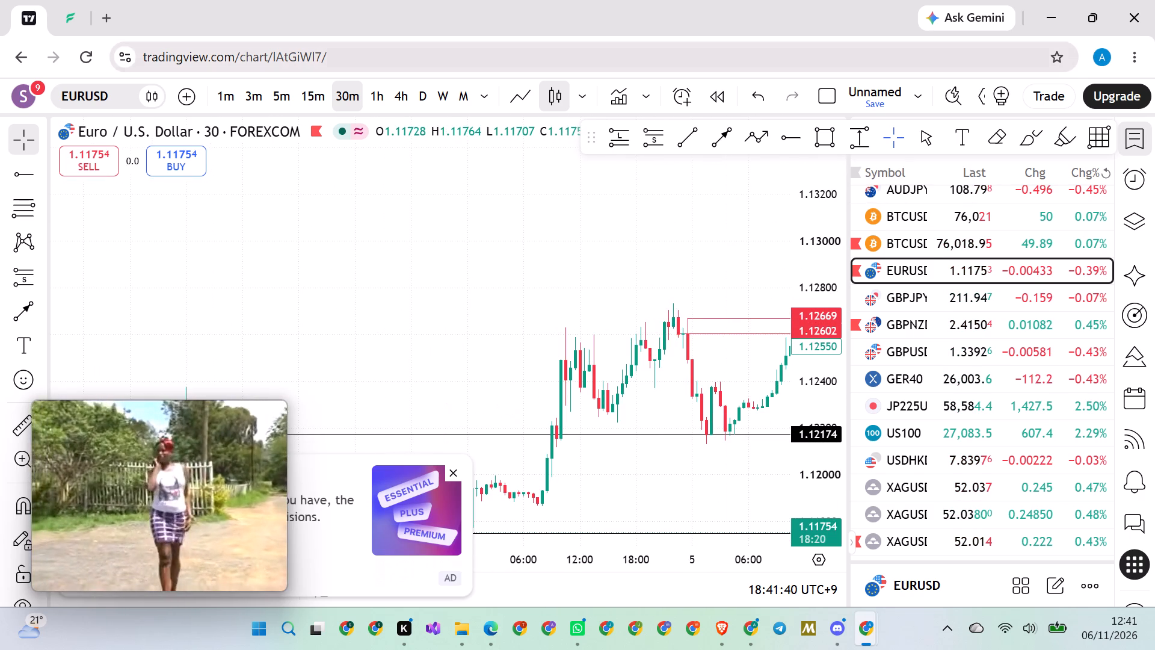
left_click(274, 94)
scroll(463, 271, "down", 7)
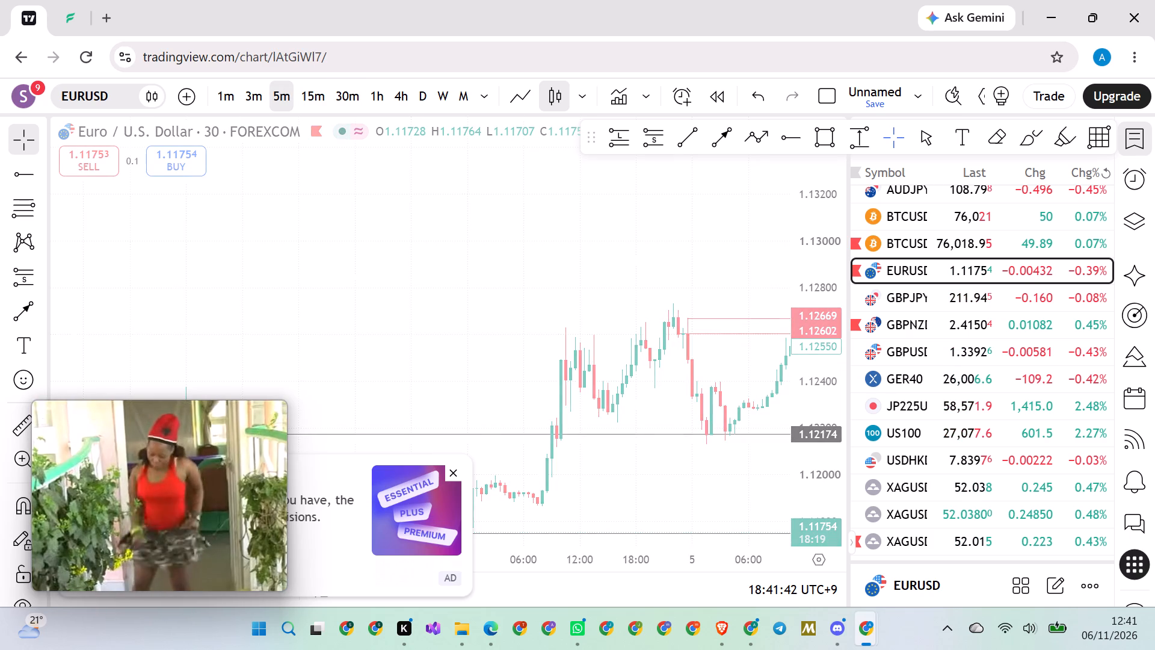
scroll(465, 276, "down", 20)
scroll(465, 276, "down", 20)
scroll(465, 276, "down", 20)
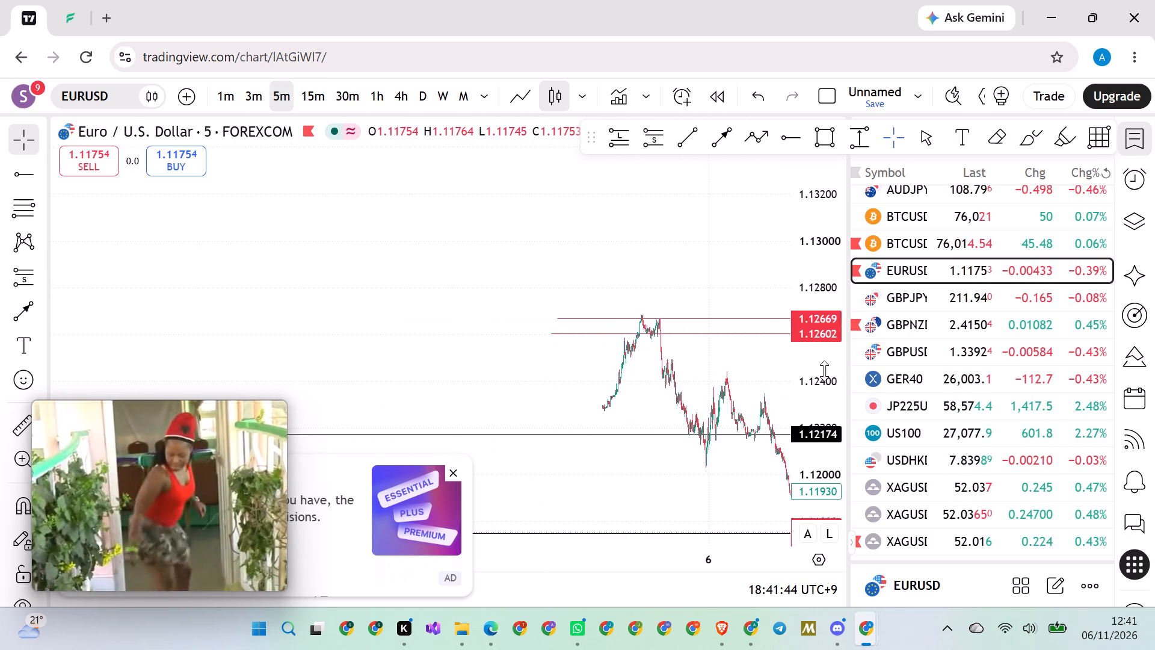
Move the lower horizontal ray up to 1.12652, anchored at the 22:45 candle on 4 Nov '26.
scroll(833, 353, "up", 20)
scroll(833, 353, "up", 20)
scroll(833, 353, "up", 12)
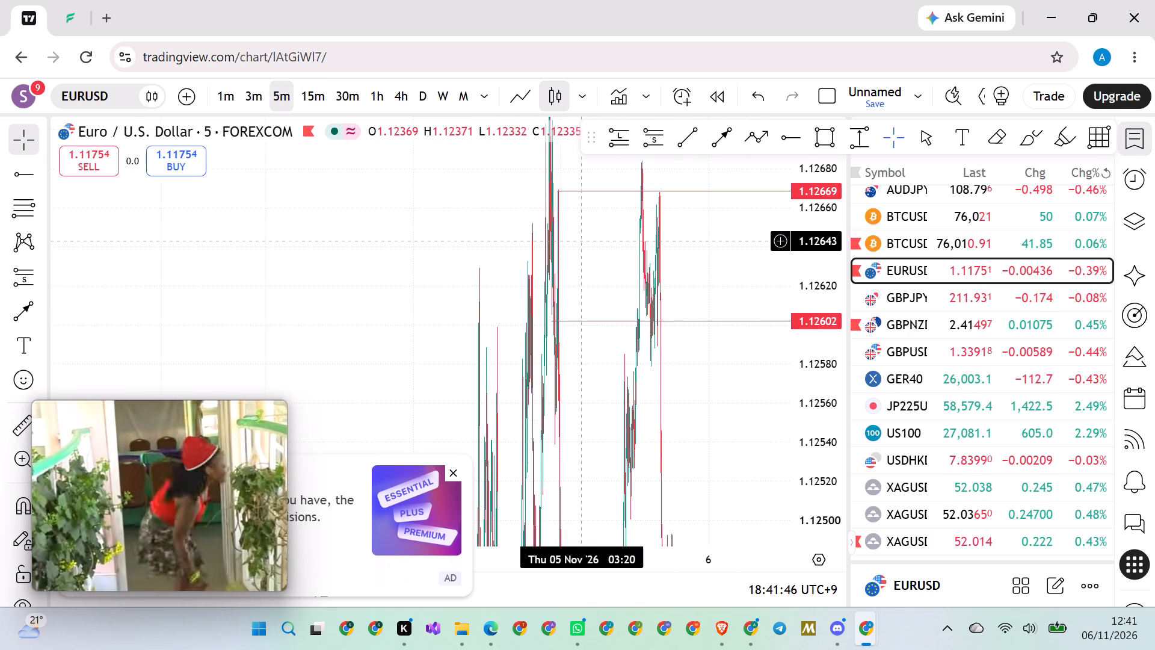
left_click_drag(472, 249, 550, 306)
left_click_drag(419, 278, 465, 292)
scroll(449, 292, "up", 14)
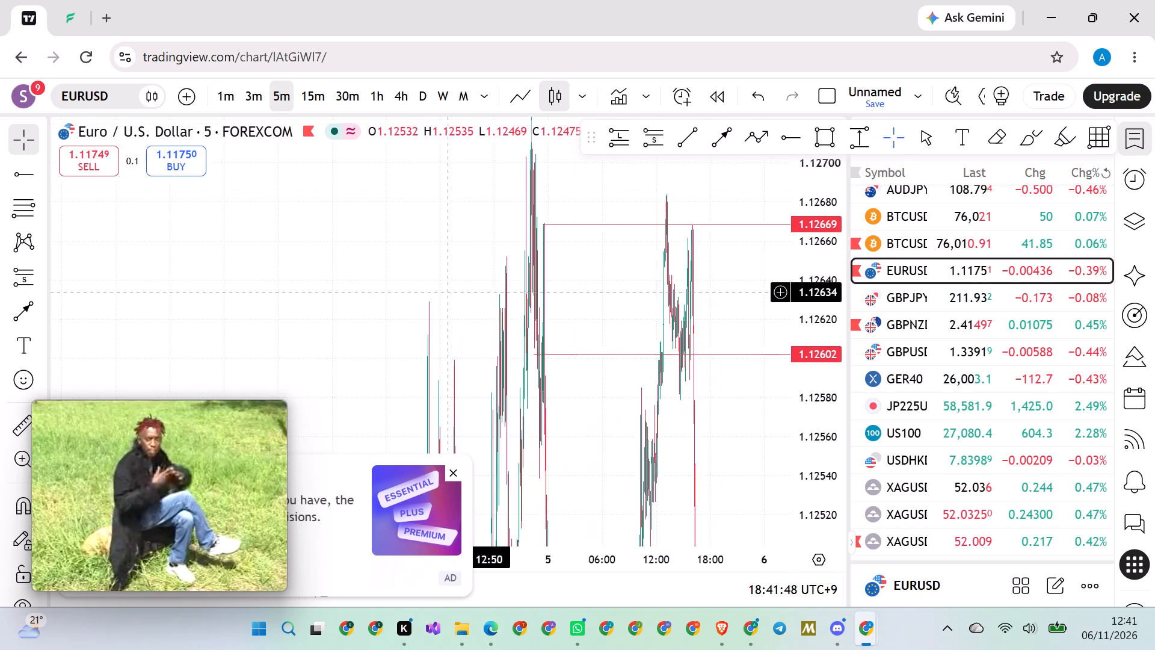
scroll(448, 292, "up", 20)
scroll(448, 292, "up", 14)
left_click_drag(168, 279, 189, 285)
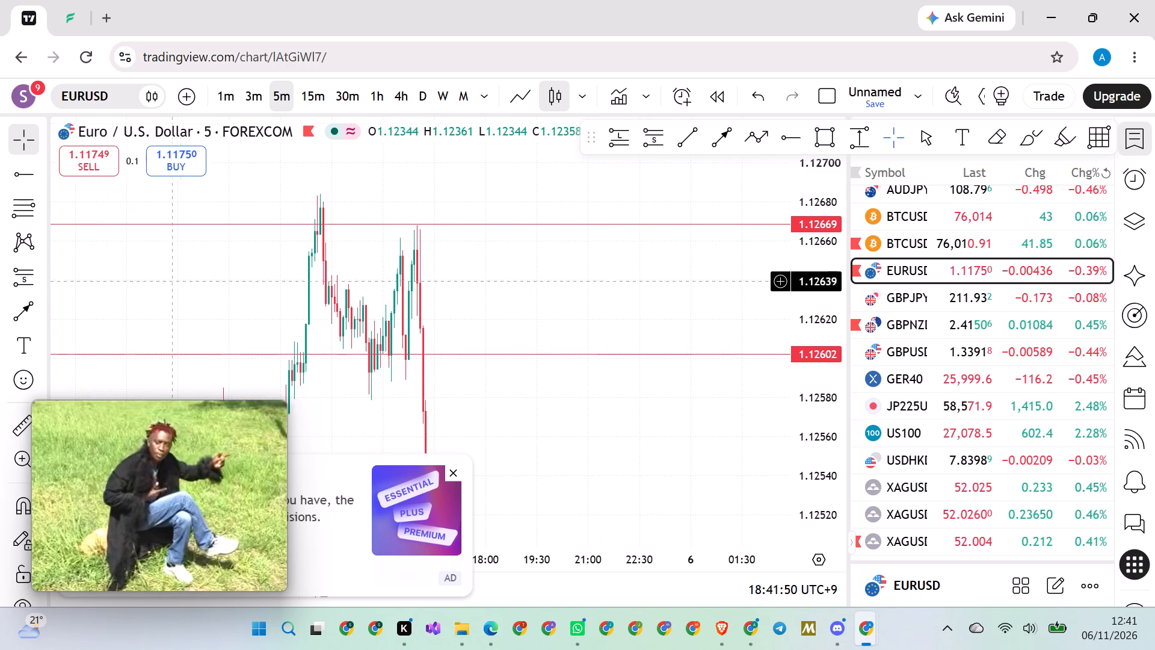
left_click_drag(189, 285, 593, 311)
left_click_drag(354, 325, 648, 351)
scroll(637, 336, "up", 4)
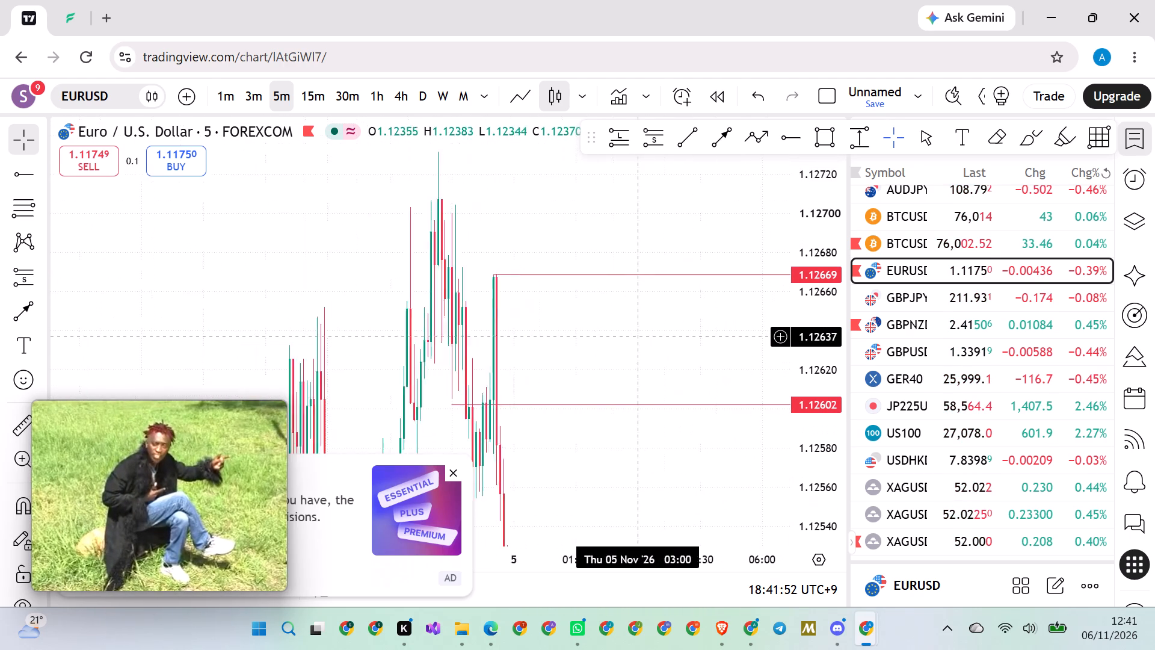
scroll(637, 336, "up", 2)
scroll(637, 336, "down", 1)
left_click_drag(555, 343, 756, 351)
scroll(712, 347, "up", 3)
left_click_drag(668, 337, 670, 337)
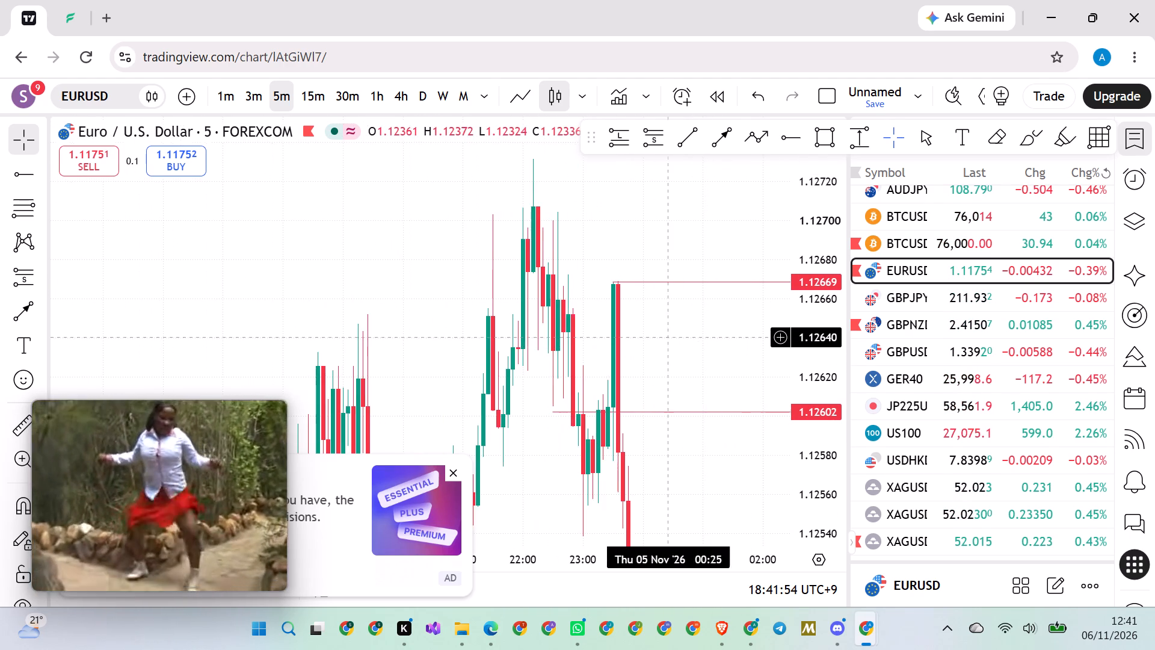
left_click_drag(670, 337, 741, 354)
scroll(817, 361, "up", 4)
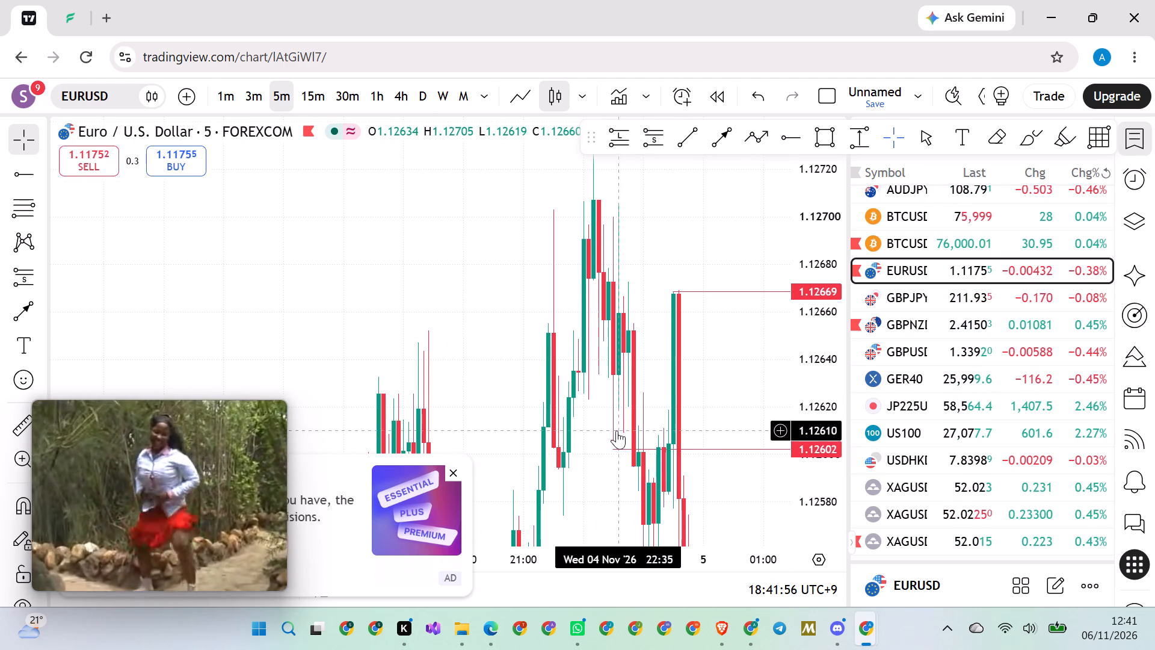
left_click_drag(609, 450, 627, 328)
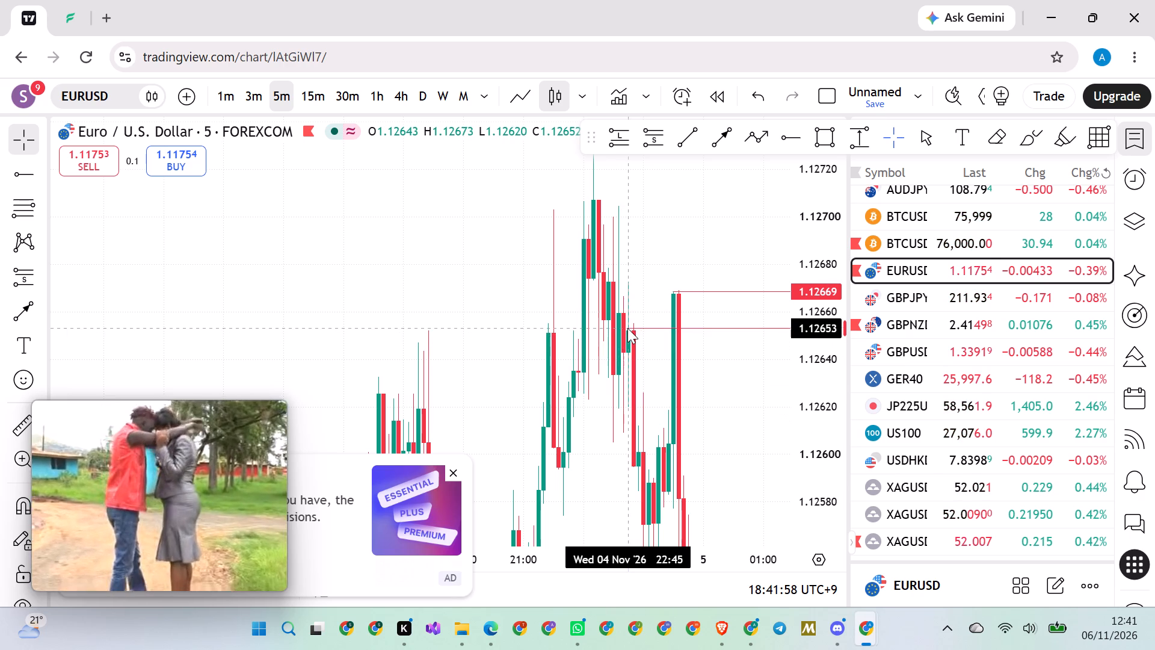
left_click_drag(627, 328, 612, 331)
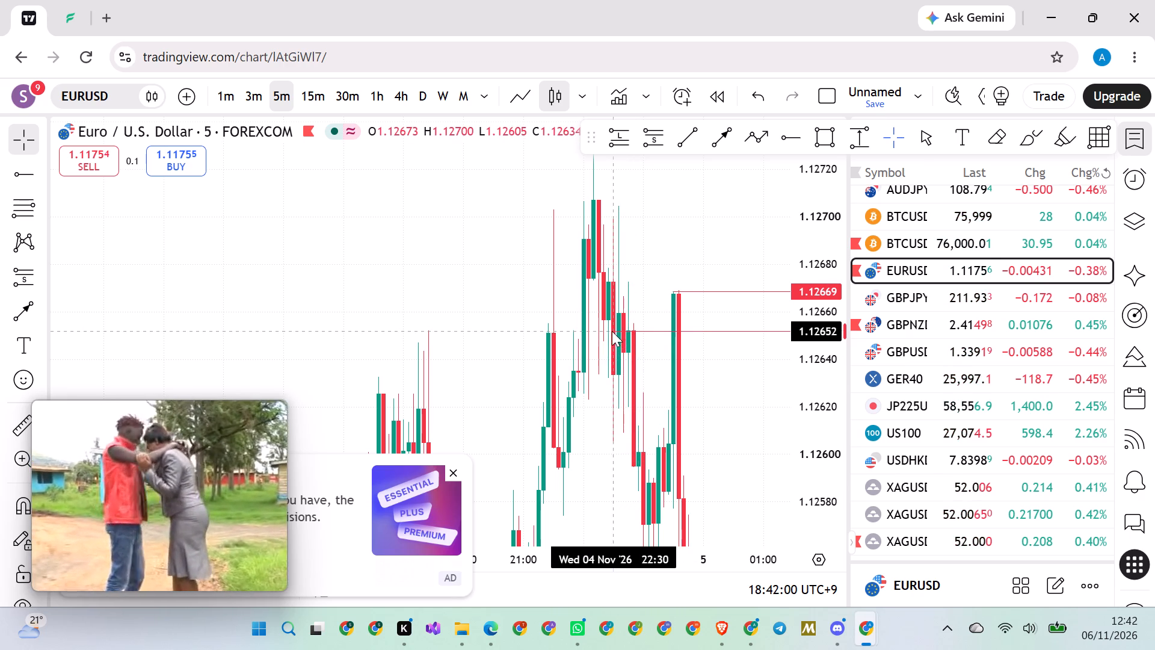
left_click_drag(612, 331, 639, 330)
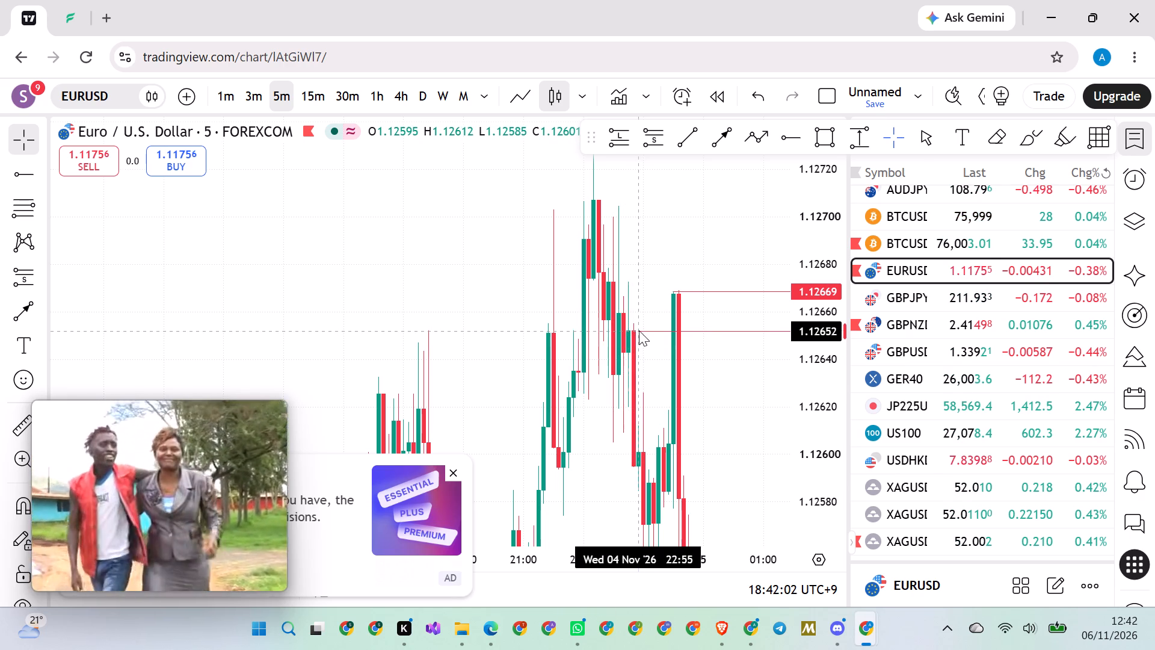
left_click_drag(639, 330, 629, 330)
left_click(689, 246)
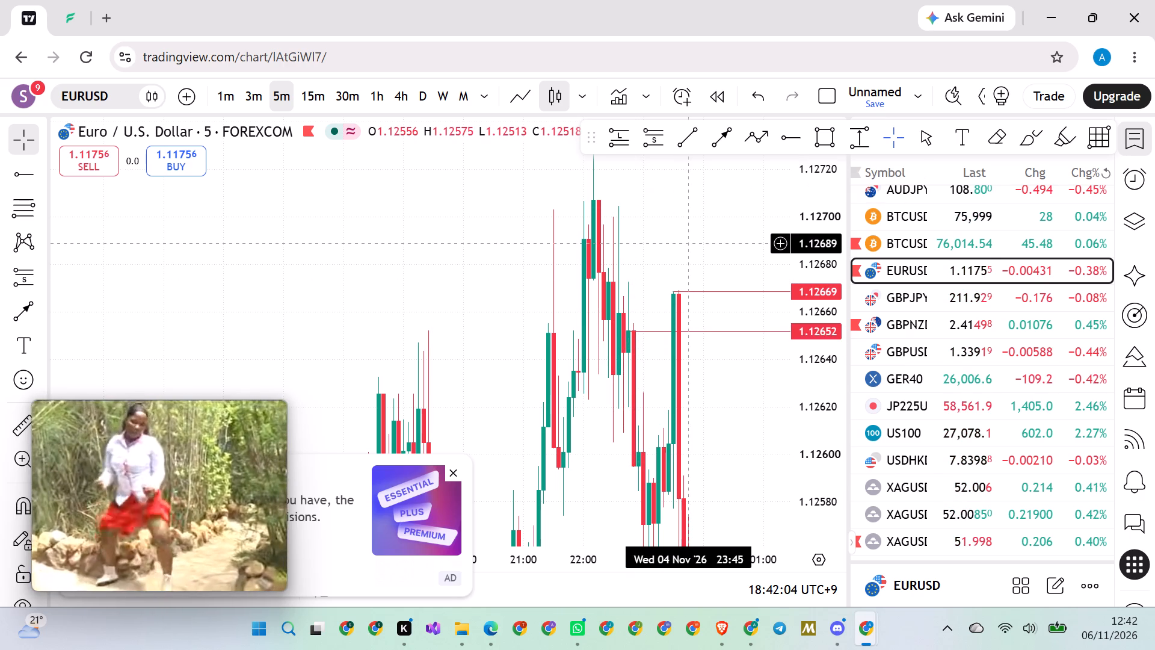
Recolour the upper horizontal ray at 1.12669 black.
left_click(673, 288)
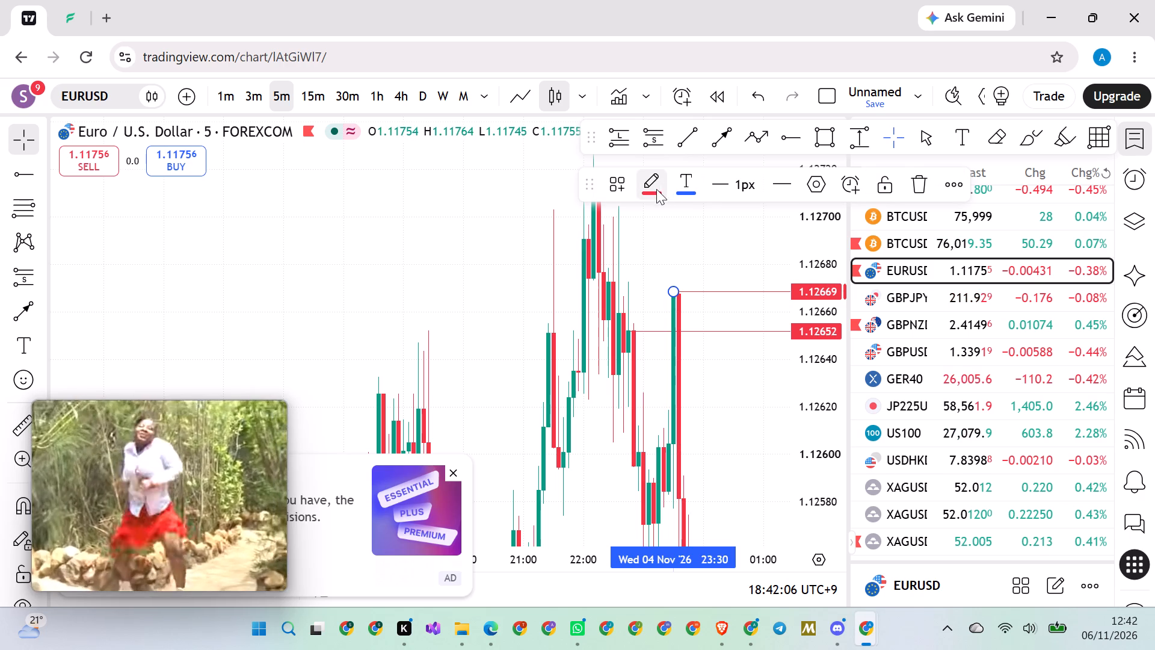
left_click(656, 189)
left_click(828, 219)
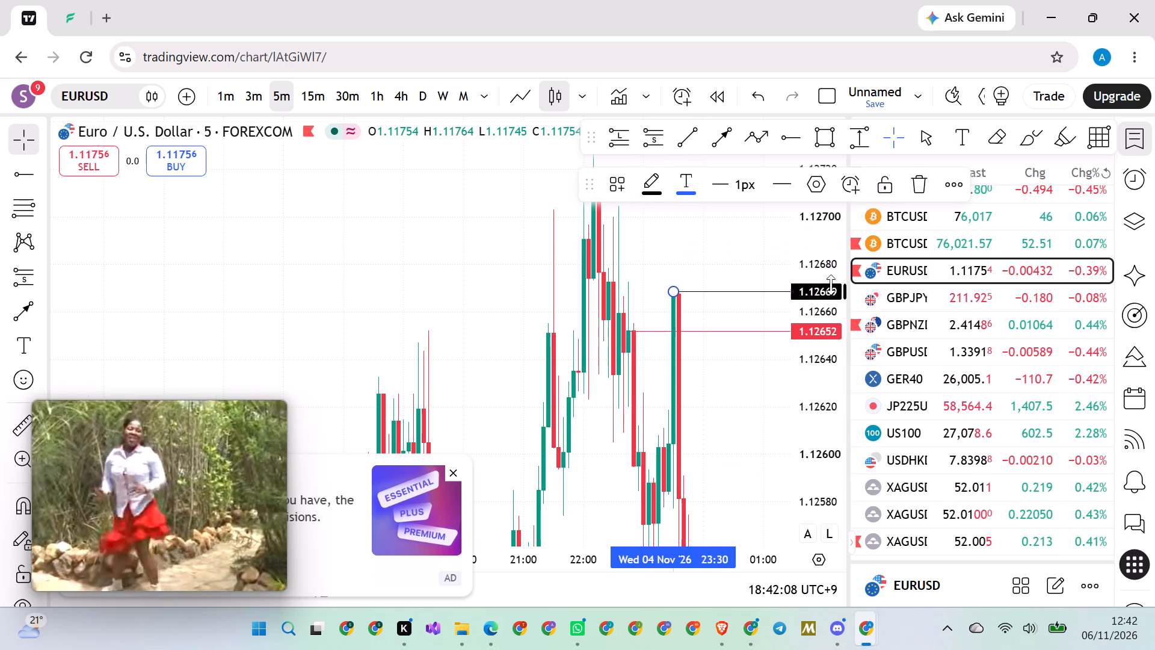
Fine-tune the black ray so it sits on the 23:35 candle's high at 1.12669 on 4 Nov '26.
scroll(836, 351, "up", 20)
scroll(836, 351, "up", 19)
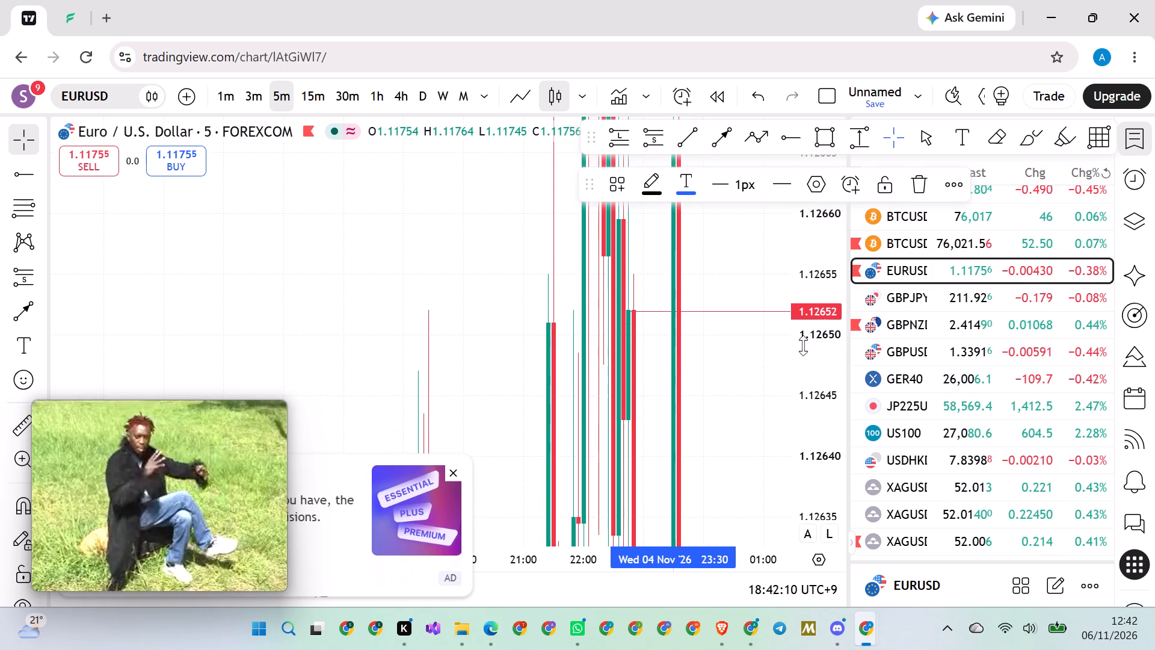
left_click(399, 211)
left_click_drag(425, 194, 342, 333)
scroll(346, 314, "up", 6)
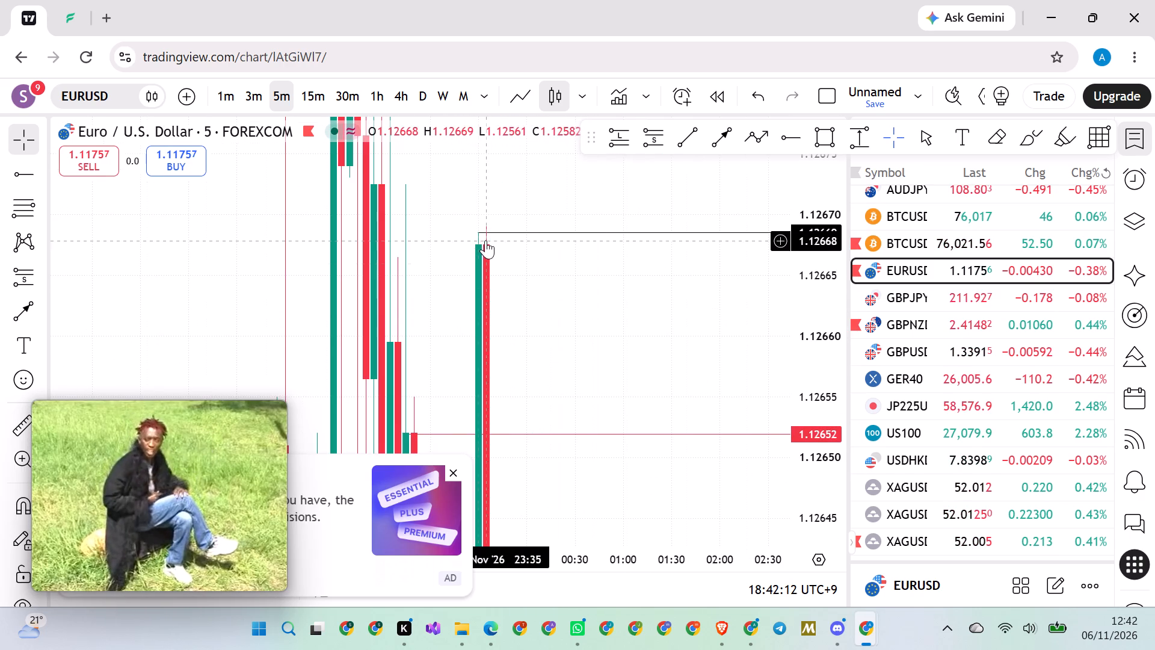
left_click_drag(475, 234, 468, 226)
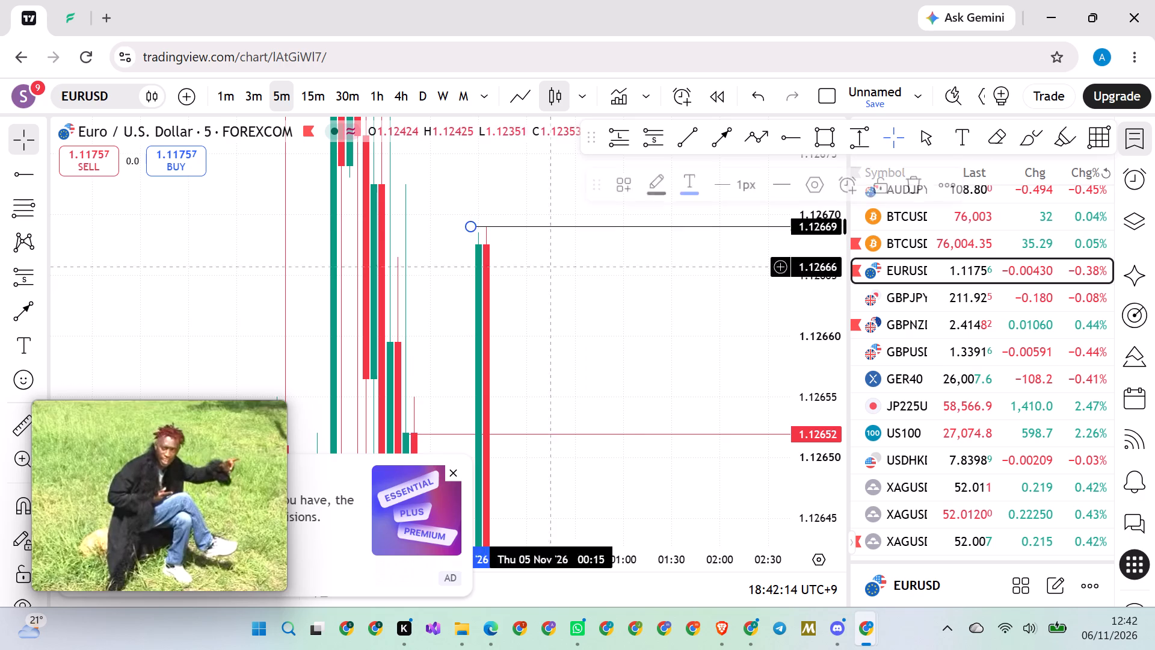
left_click(639, 324)
Measure the price range from the 1.12652 ray up to 1.12671, extend it to about 1.12736, and delete the measurement.
left_click_drag(811, 275, 739, 483)
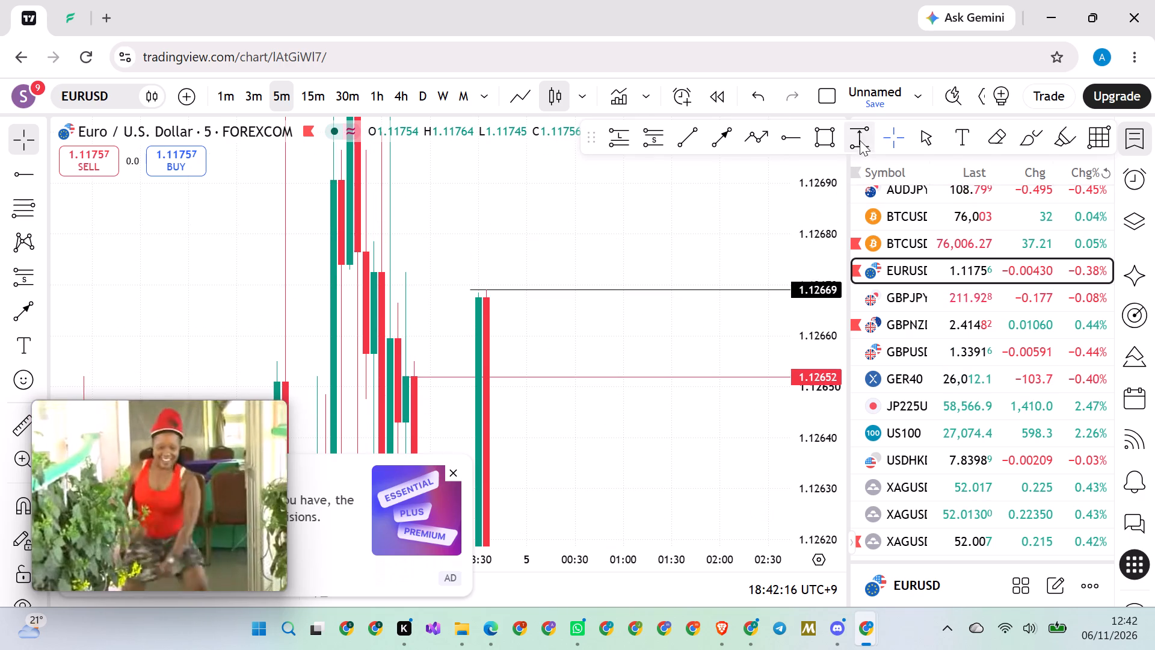
left_click(860, 140)
left_click_drag(575, 376, 582, 372)
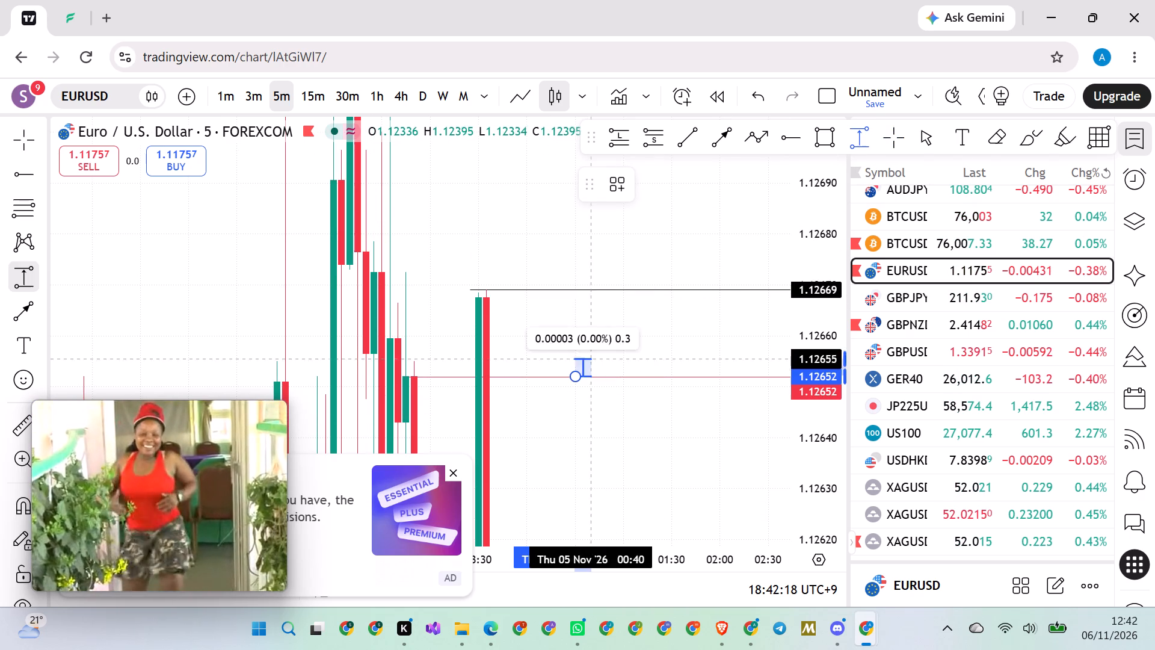
left_click(694, 279)
left_click_drag(816, 230, 757, 478)
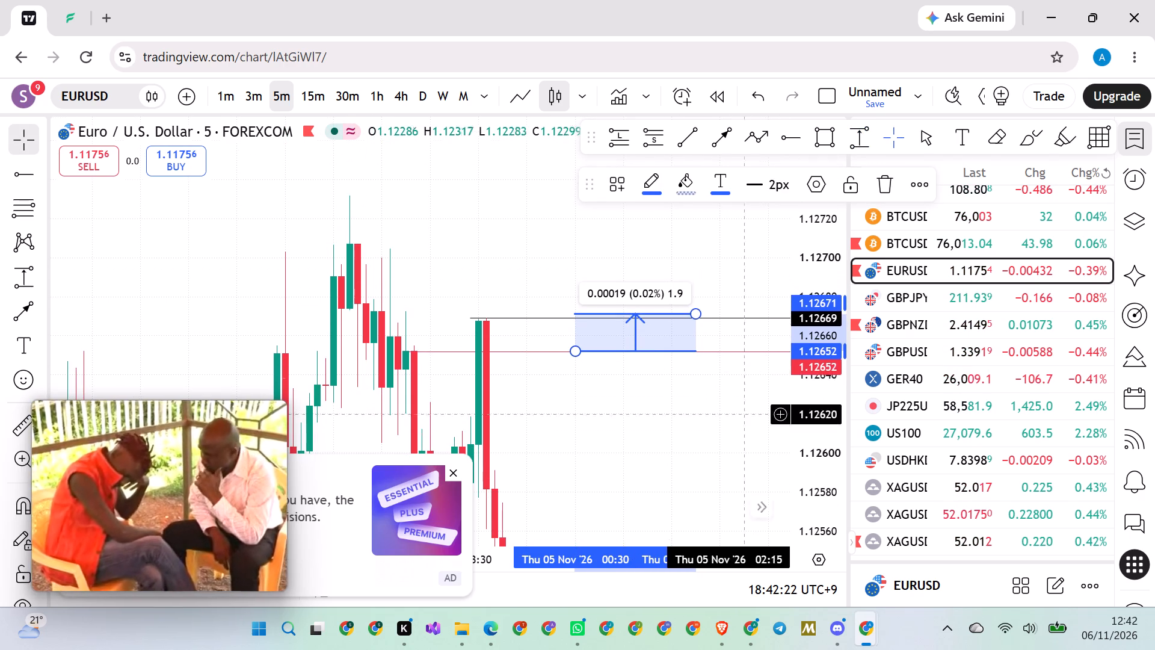
left_click_drag(697, 315, 685, 186)
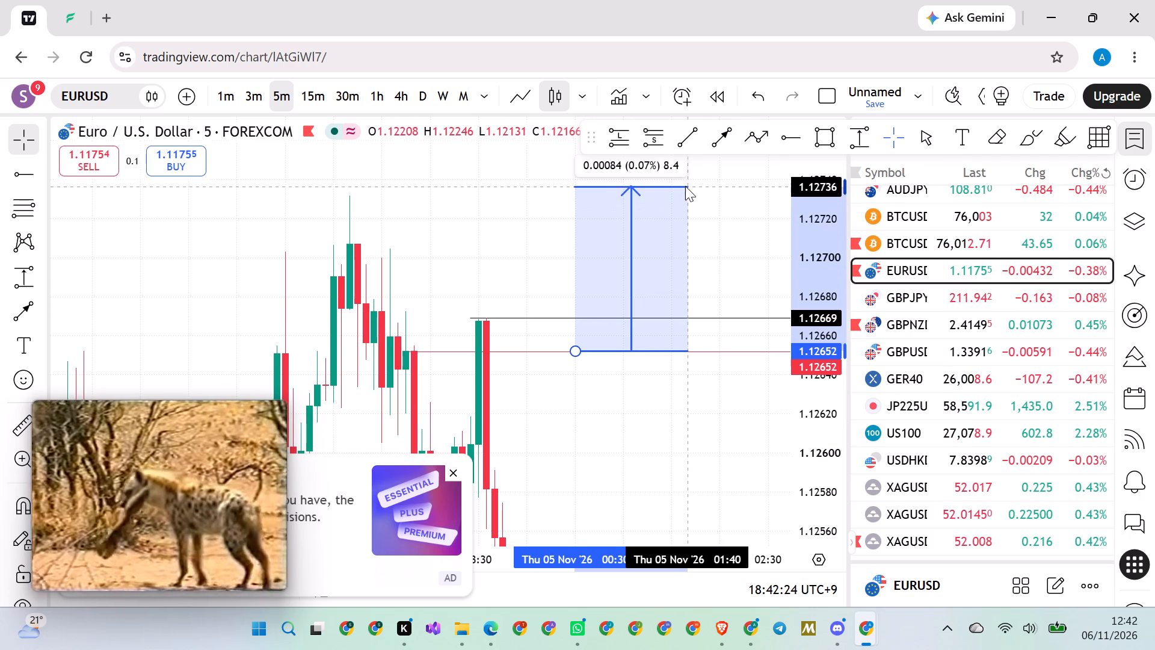
left_click_drag(685, 186, 673, 193)
left_click(879, 184)
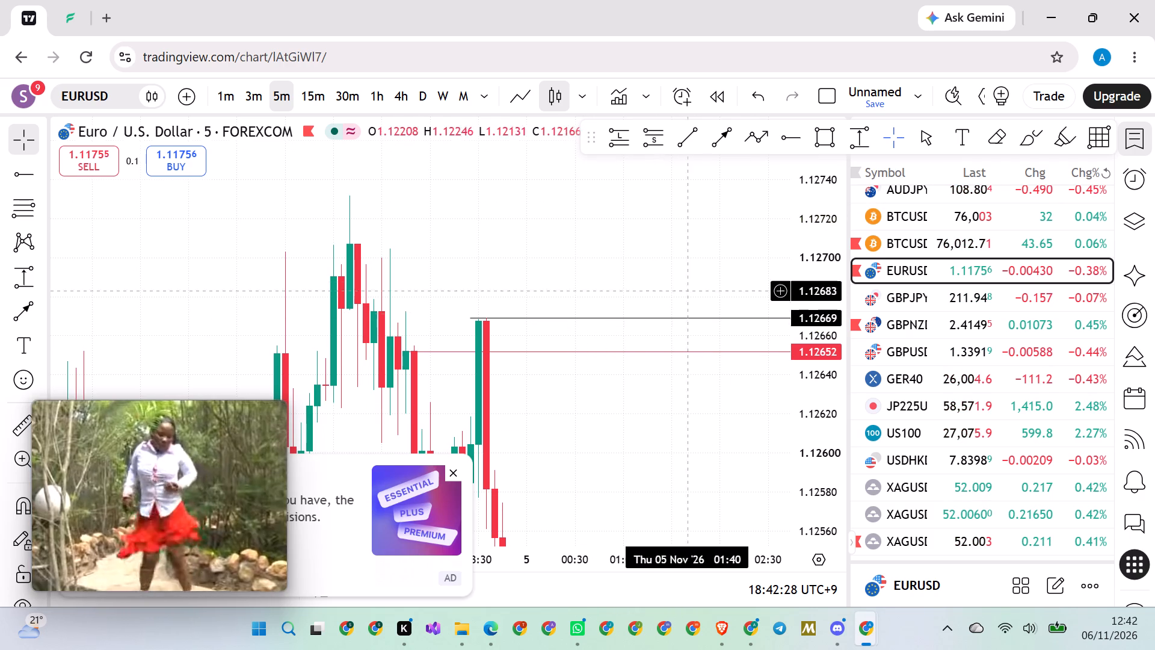
Draw a horizontal ray at 1.12733 from 21:40 on 4 Nov '26, level with the swing high.
left_click_drag(822, 212, 796, 525)
scroll(541, 348, "down", 11)
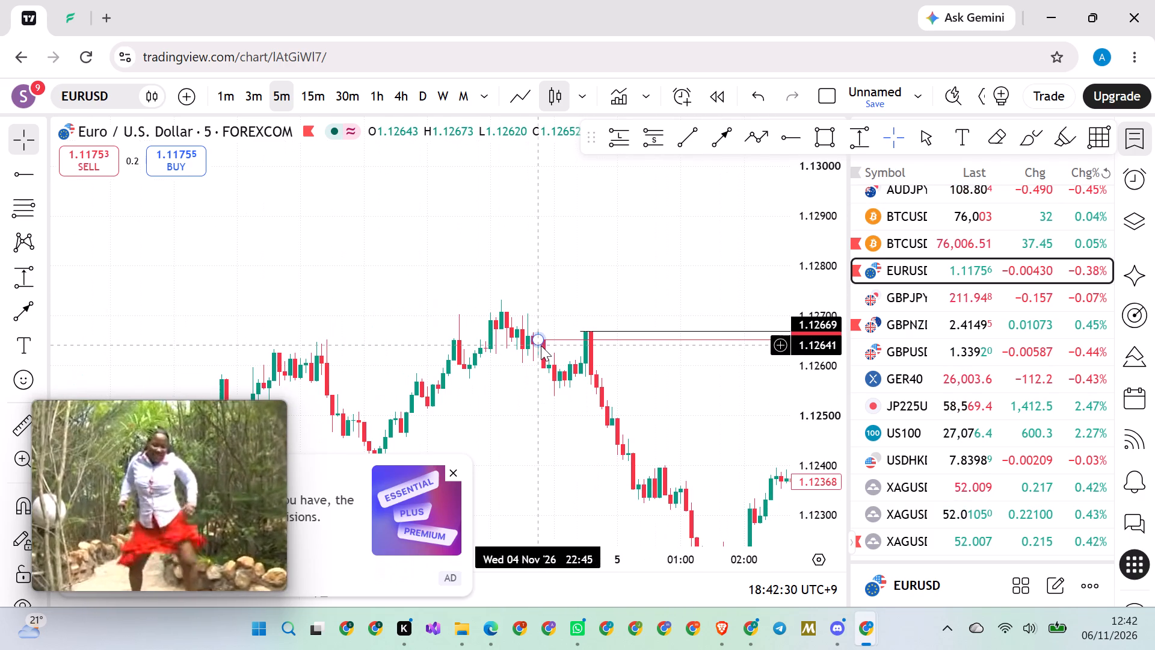
left_click(789, 139)
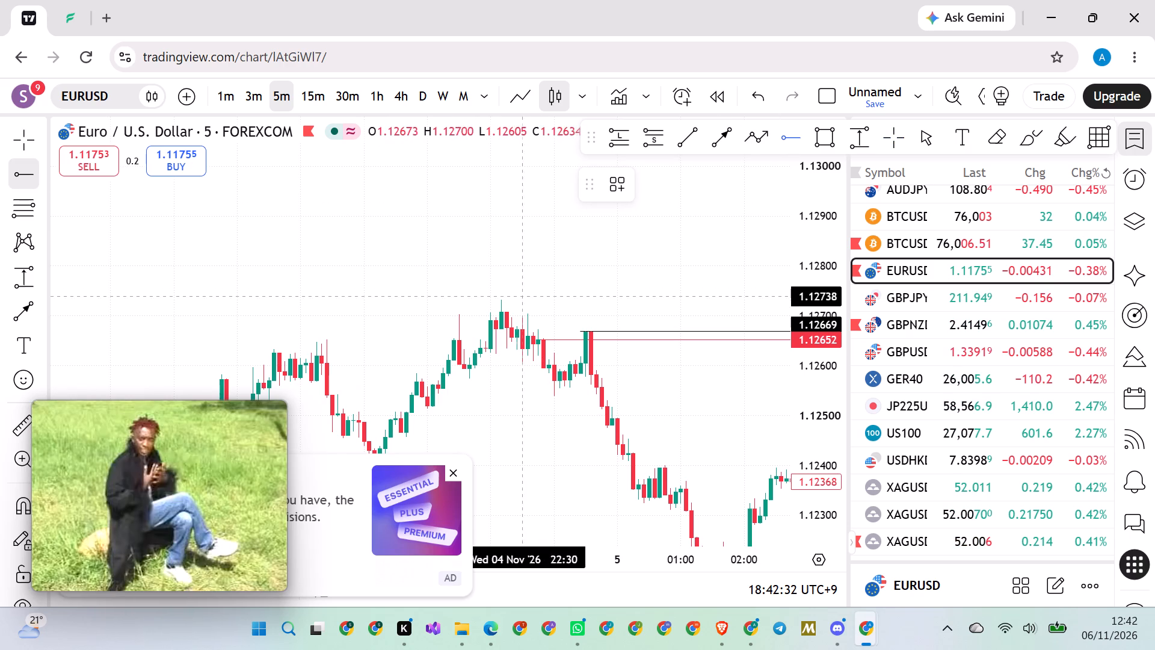
left_click(469, 299)
left_click(585, 265)
Place a short position with its entry on the 1.12652 ray at 12:40 on 5 Nov '26.
scroll(578, 259, "down", 6)
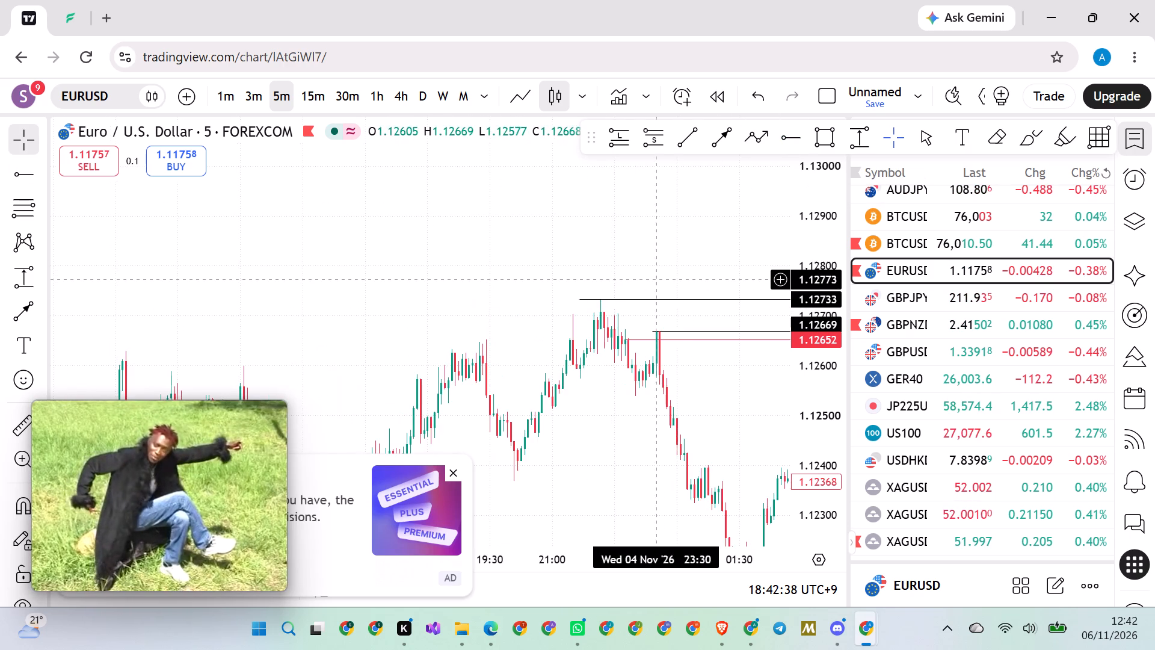
left_click_drag(697, 262, 363, 240)
left_click_drag(668, 389, 402, 387)
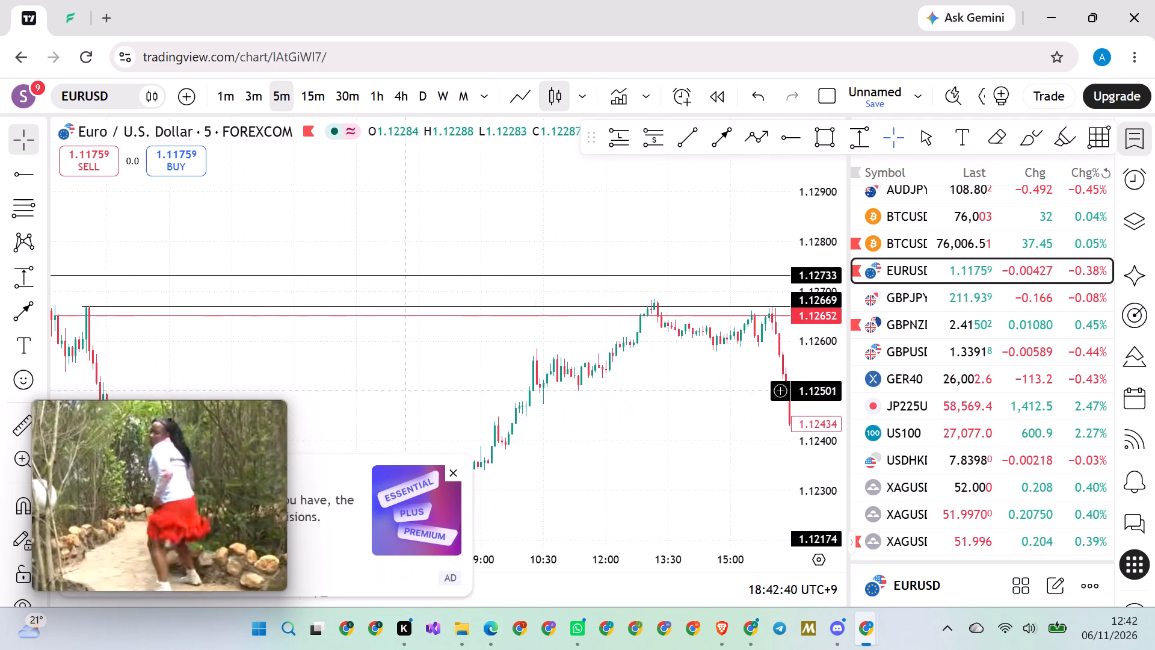
left_click_drag(700, 416, 606, 416)
scroll(834, 415, "up", 6)
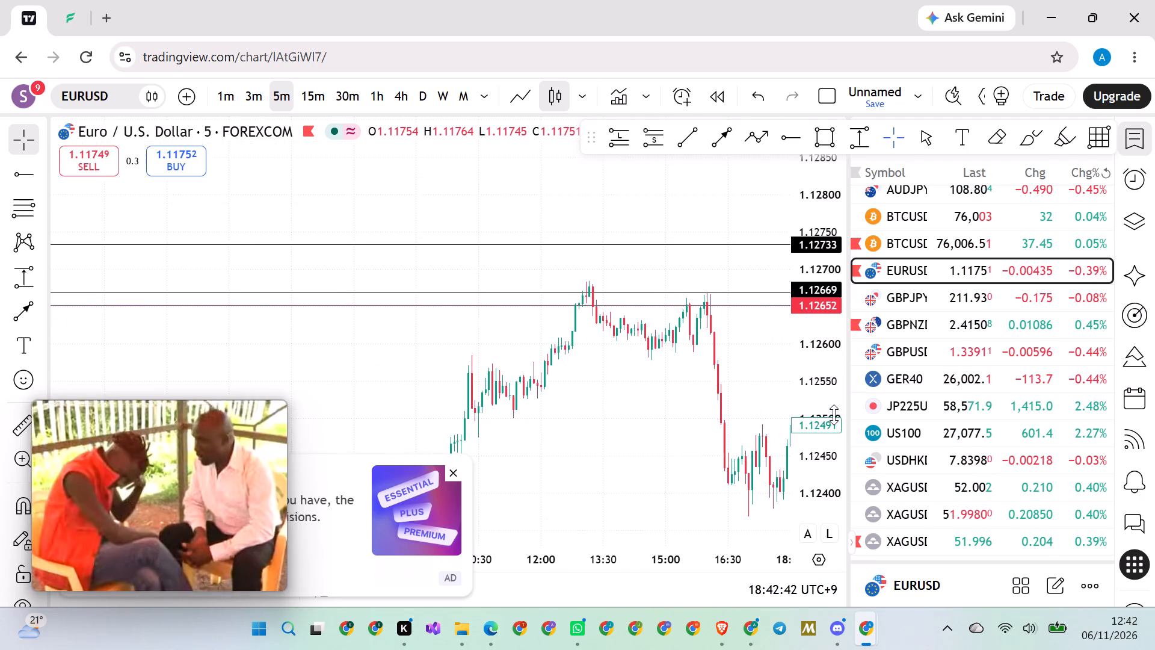
scroll(834, 415, "up", 10)
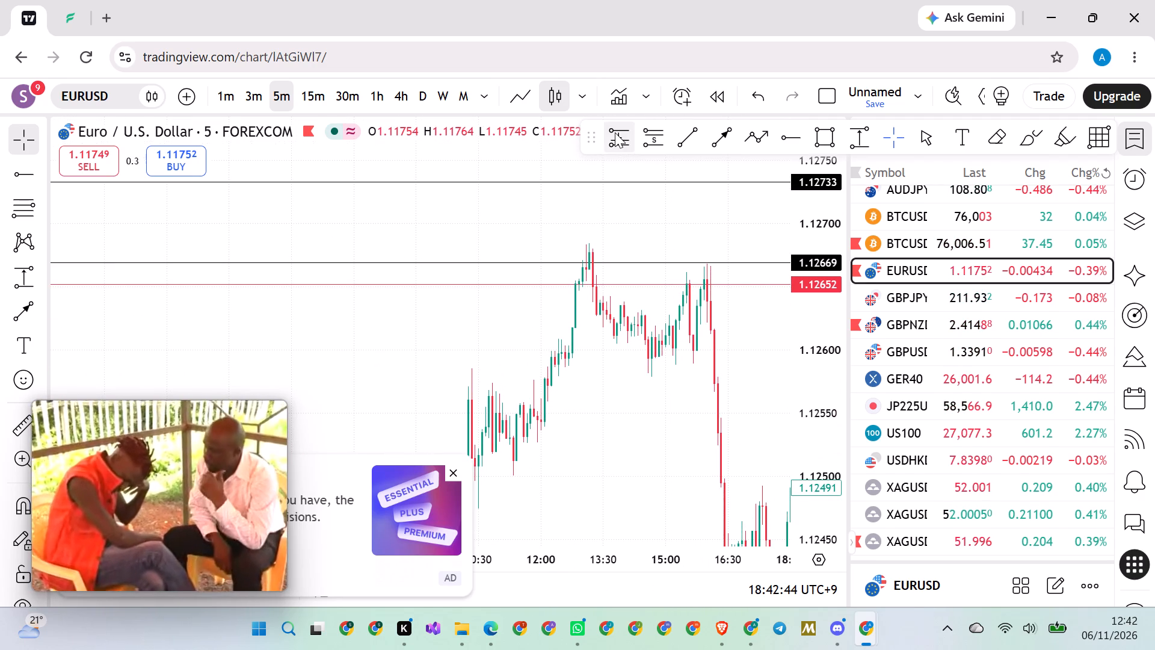
left_click(651, 135)
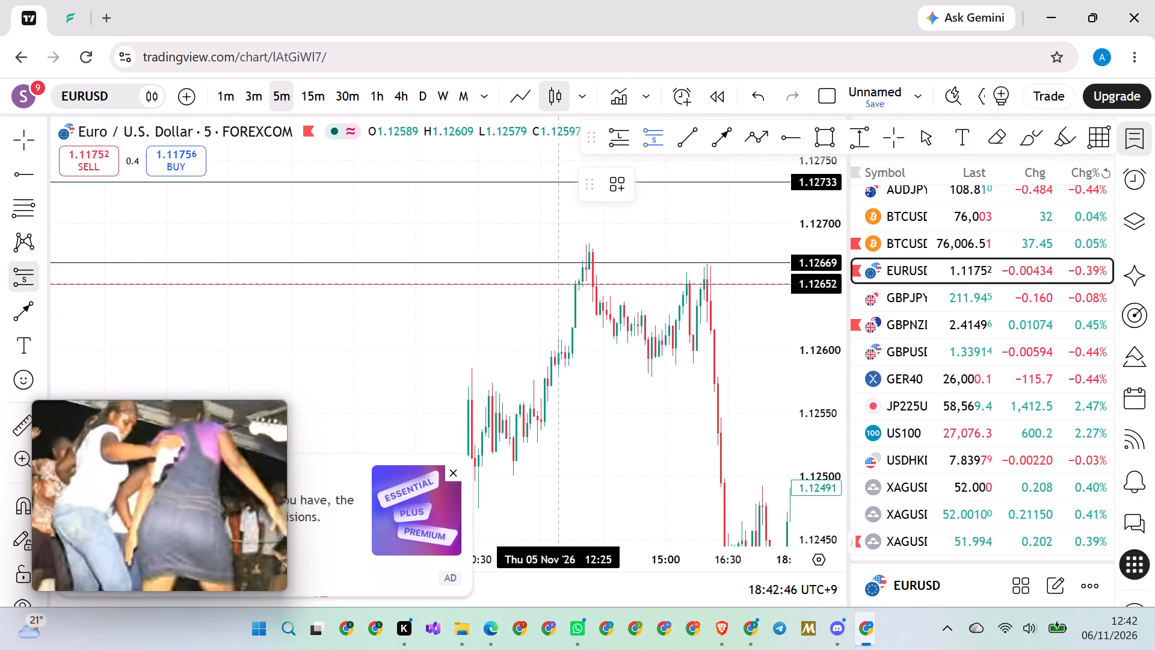
left_click(569, 283)
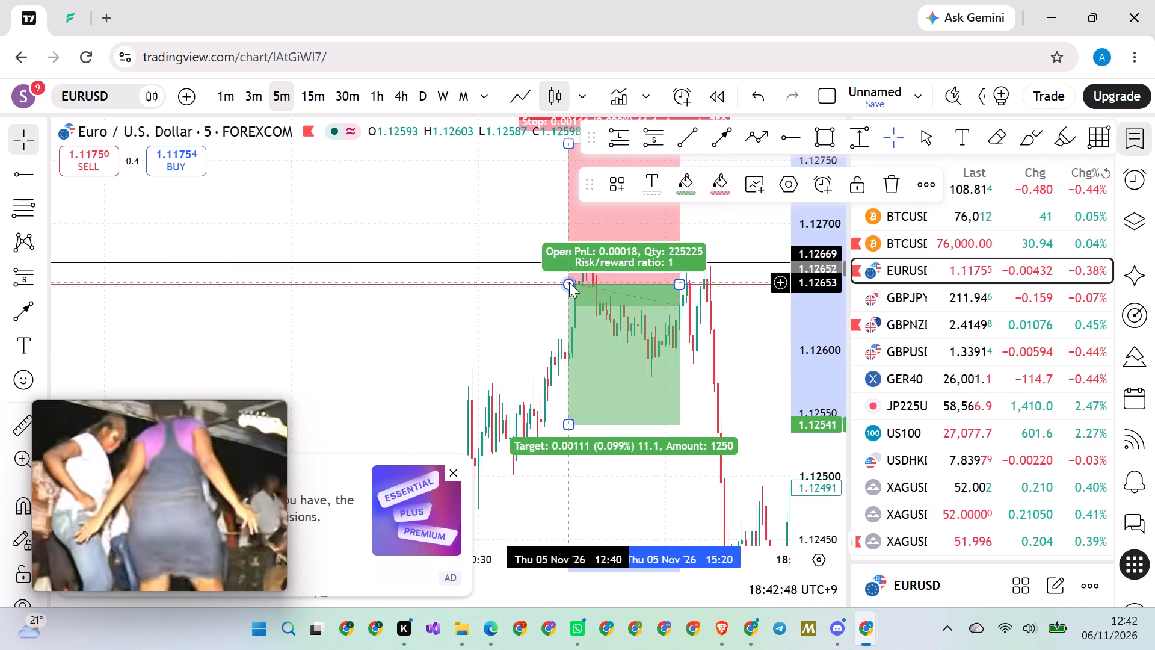
Adjust the short position's stop level to 1.12736, just above the 1.12733 ray.
left_click_drag(472, 218, 442, 277)
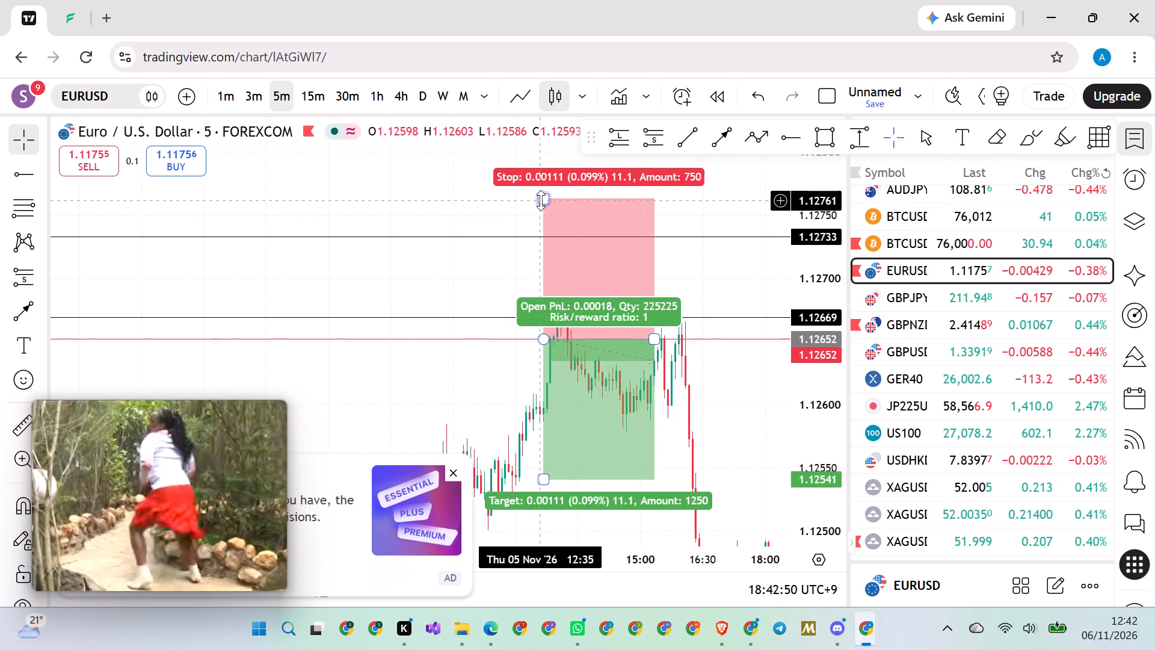
left_click_drag(541, 200, 506, 232)
left_click(485, 265)
left_click_drag(487, 276, 417, 261)
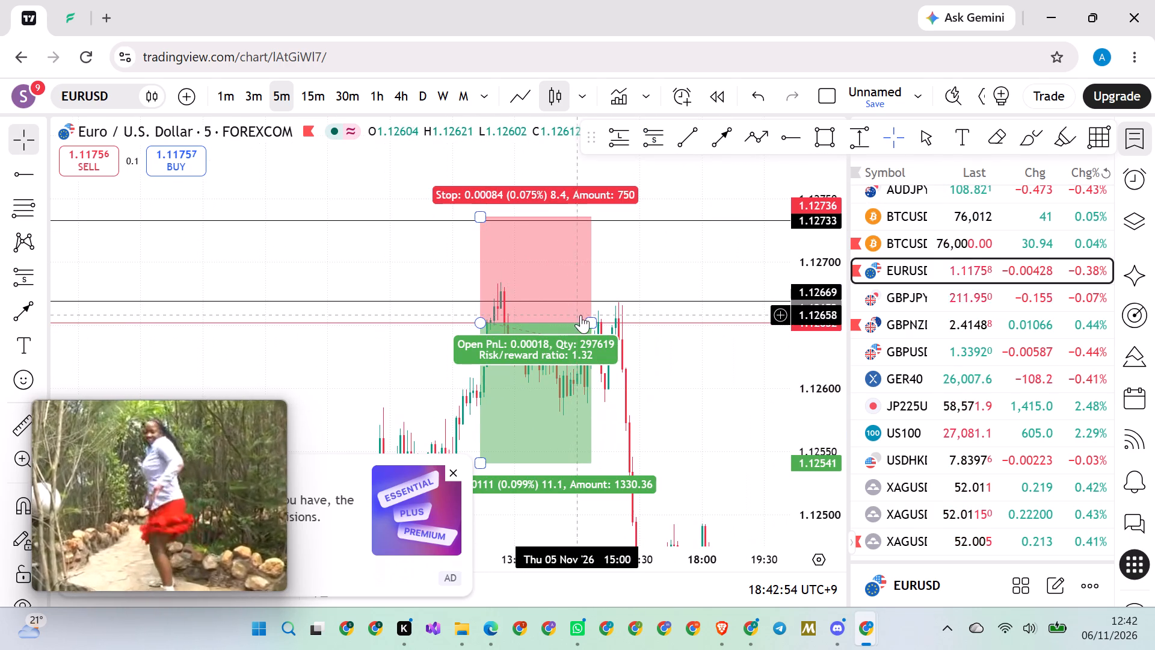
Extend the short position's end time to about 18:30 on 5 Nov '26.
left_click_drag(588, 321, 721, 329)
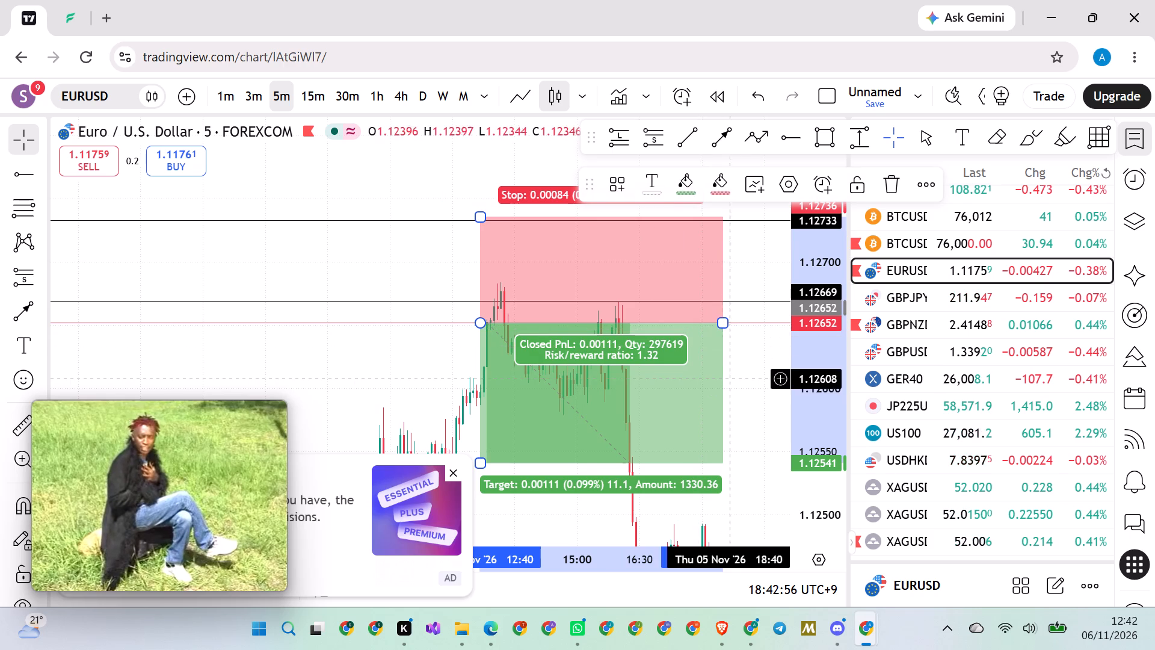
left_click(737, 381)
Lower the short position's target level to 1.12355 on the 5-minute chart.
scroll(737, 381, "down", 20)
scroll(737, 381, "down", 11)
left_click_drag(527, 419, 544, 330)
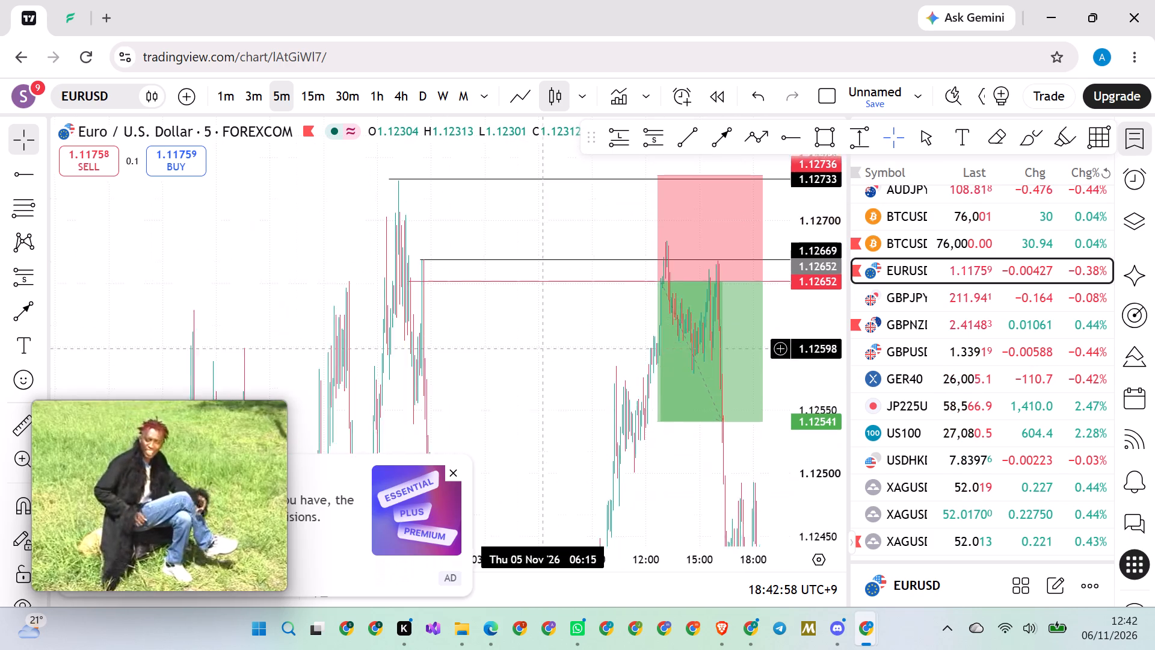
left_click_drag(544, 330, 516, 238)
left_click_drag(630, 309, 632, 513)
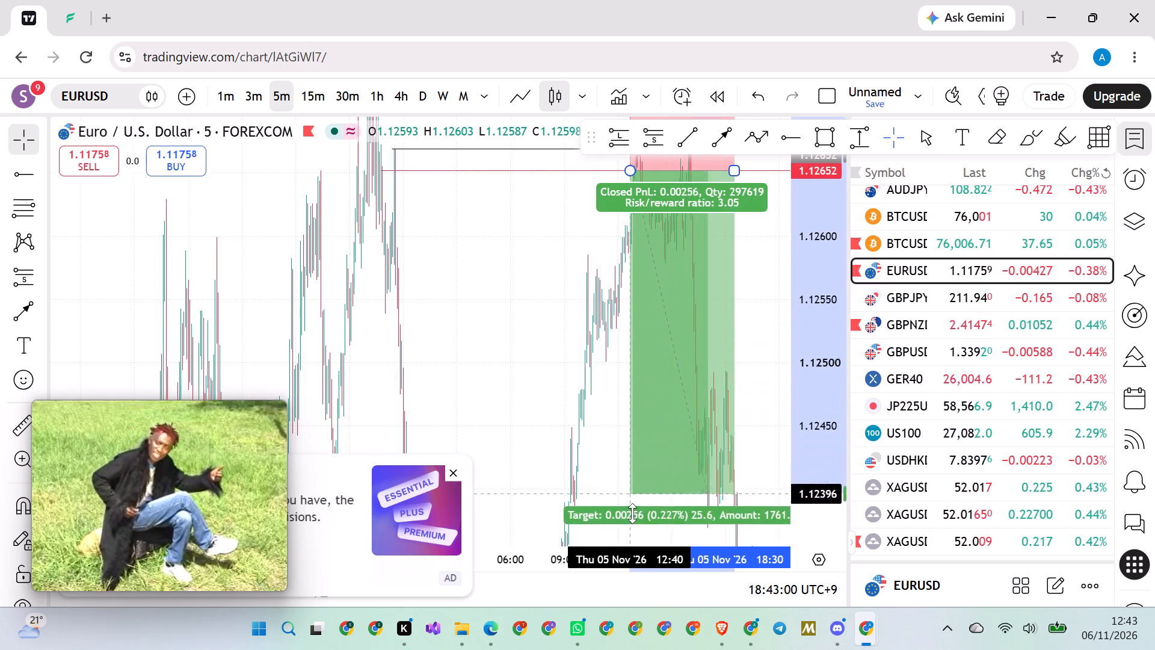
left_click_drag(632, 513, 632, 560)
Switch to the 4-hour chart and delete the horizontal ray at 1.12174.
left_click(399, 99)
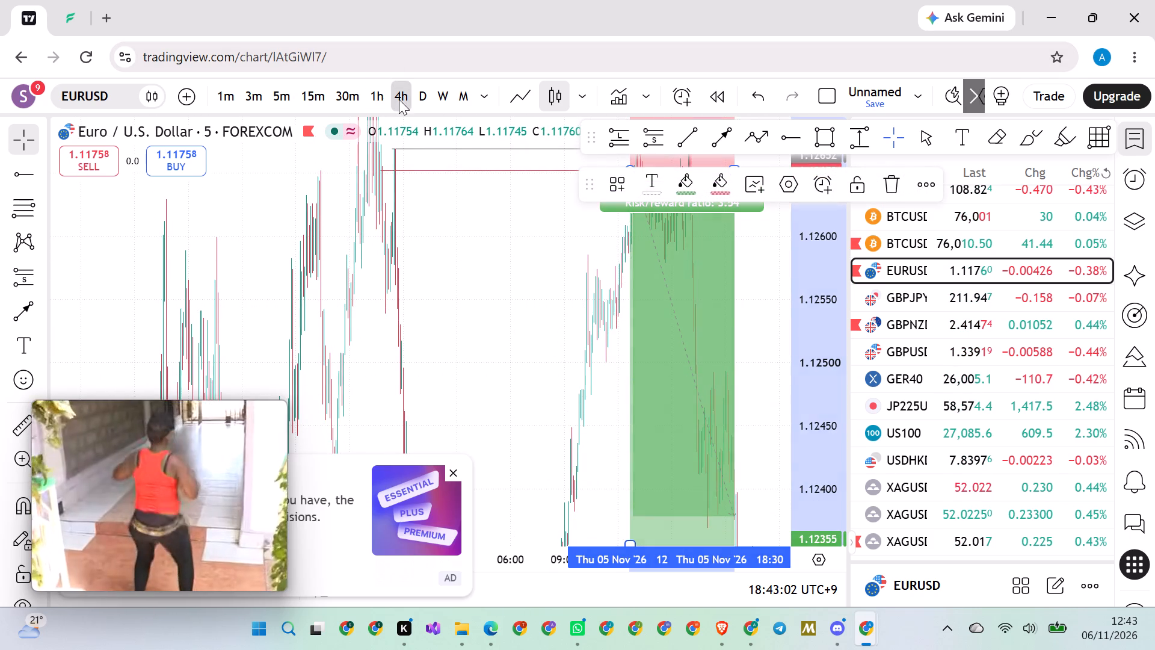
scroll(490, 340, "up", 8)
left_click_drag(836, 261, 811, 303)
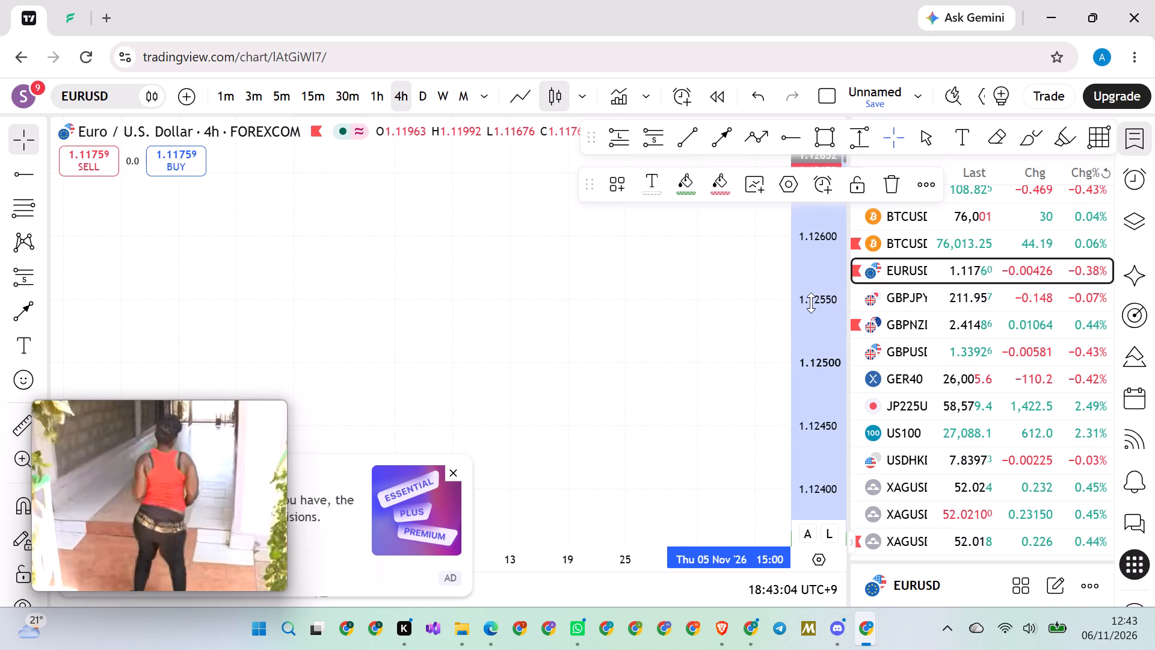
left_click_drag(811, 303, 792, 559)
left_click_drag(700, 452, 282, 341)
left_click_drag(607, 448, 255, 342)
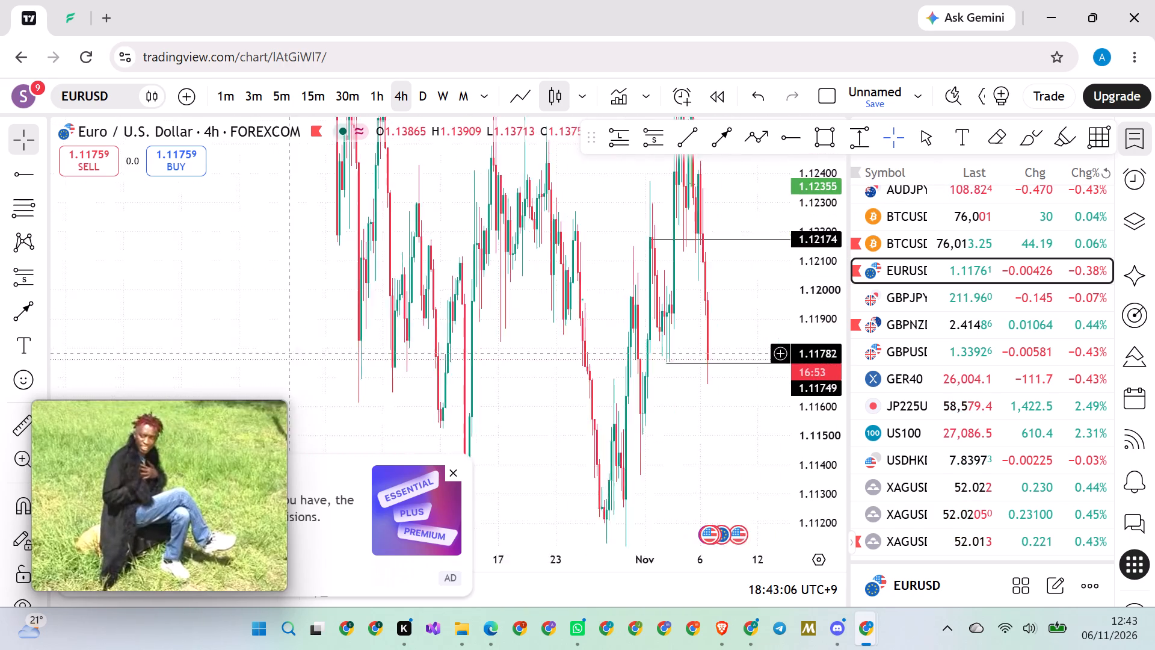
left_click_drag(255, 342, 213, 333)
scroll(607, 434, "up", 9)
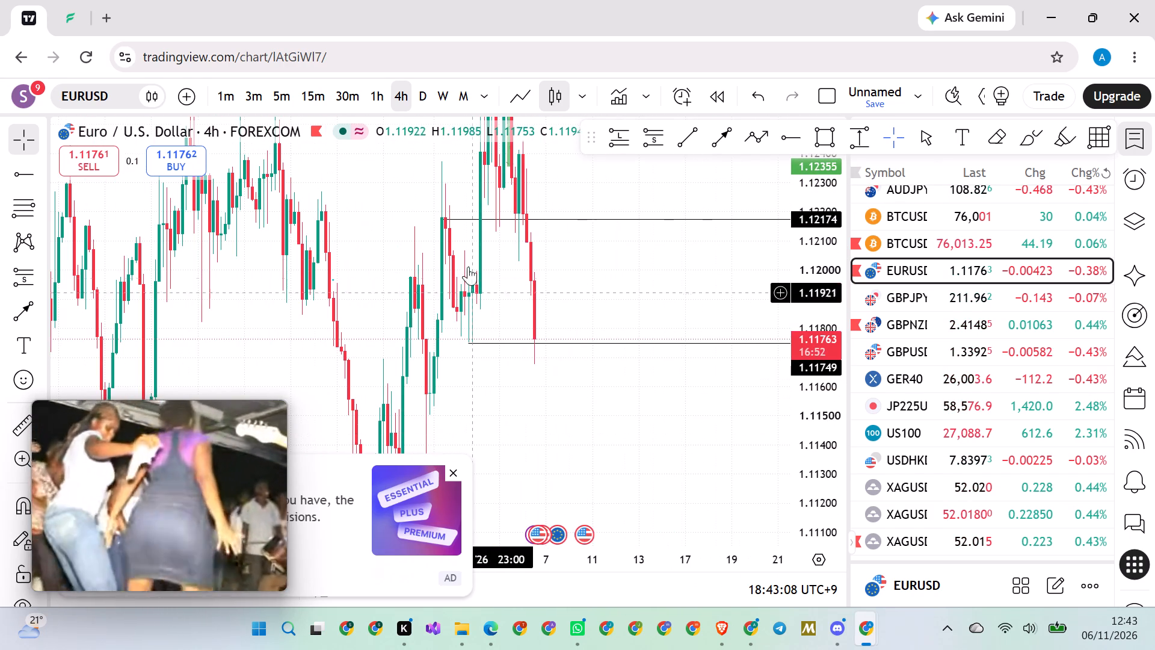
left_click(448, 218)
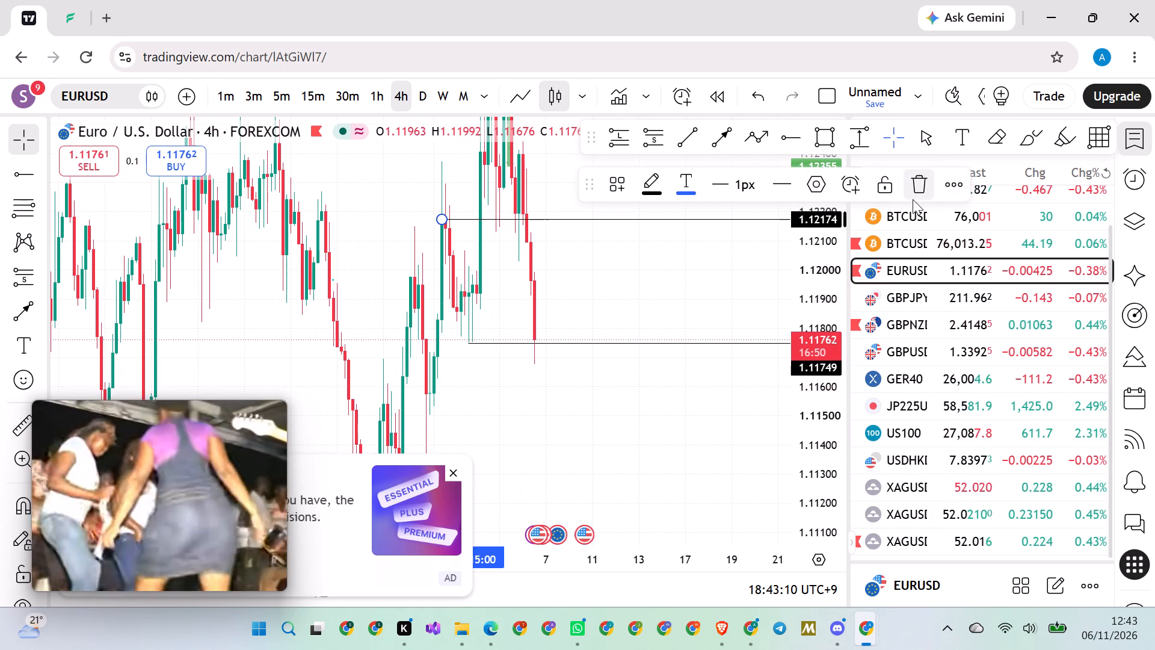
left_click(920, 188)
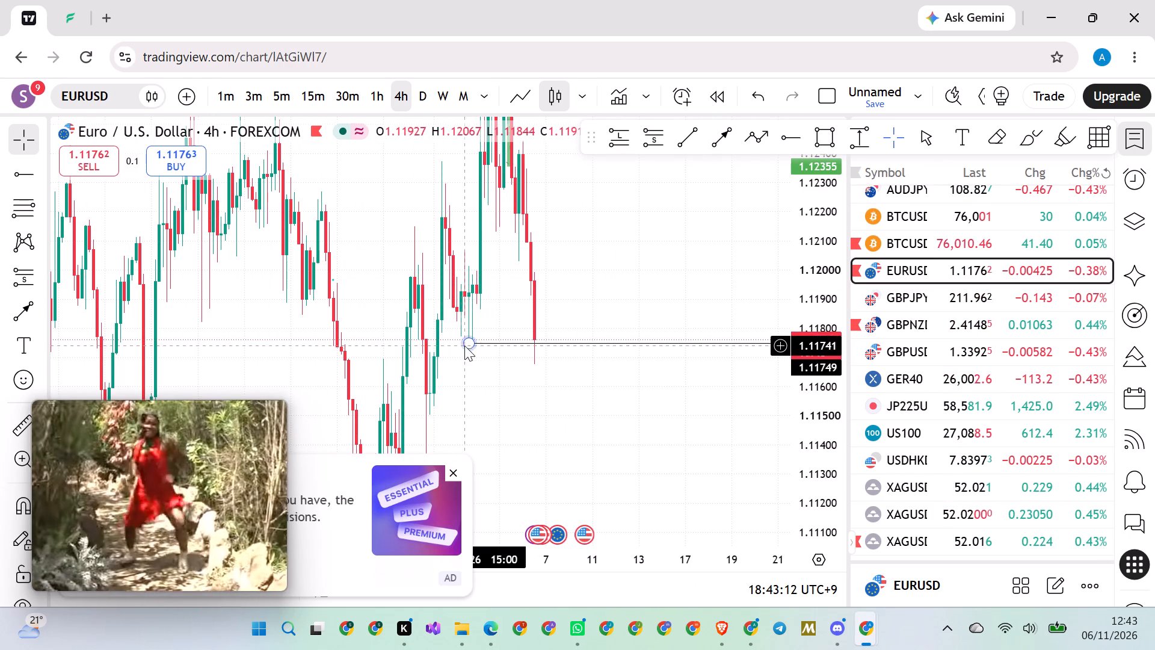
Shift the lower horizontal ray on the 4-hour chart slightly to 1.11751.
left_click(467, 342)
left_click(571, 394)
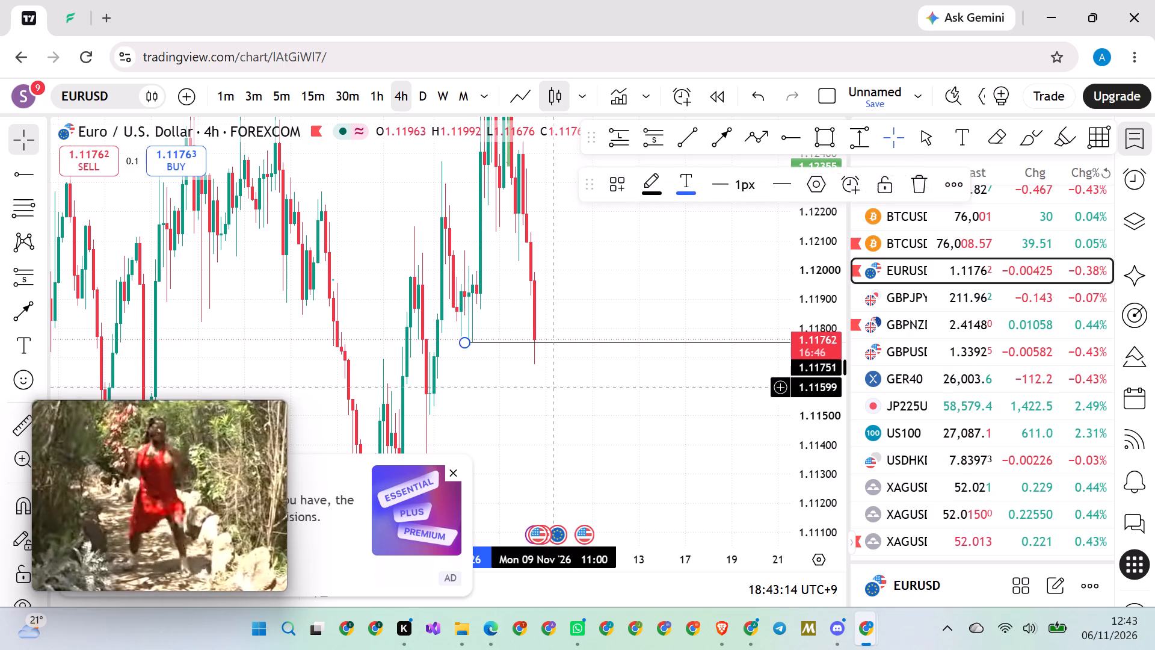
On the 5-minute chart, lower the short position's target to the 1.11751 ray.
left_click_drag(571, 396, 608, 410)
left_click(343, 98)
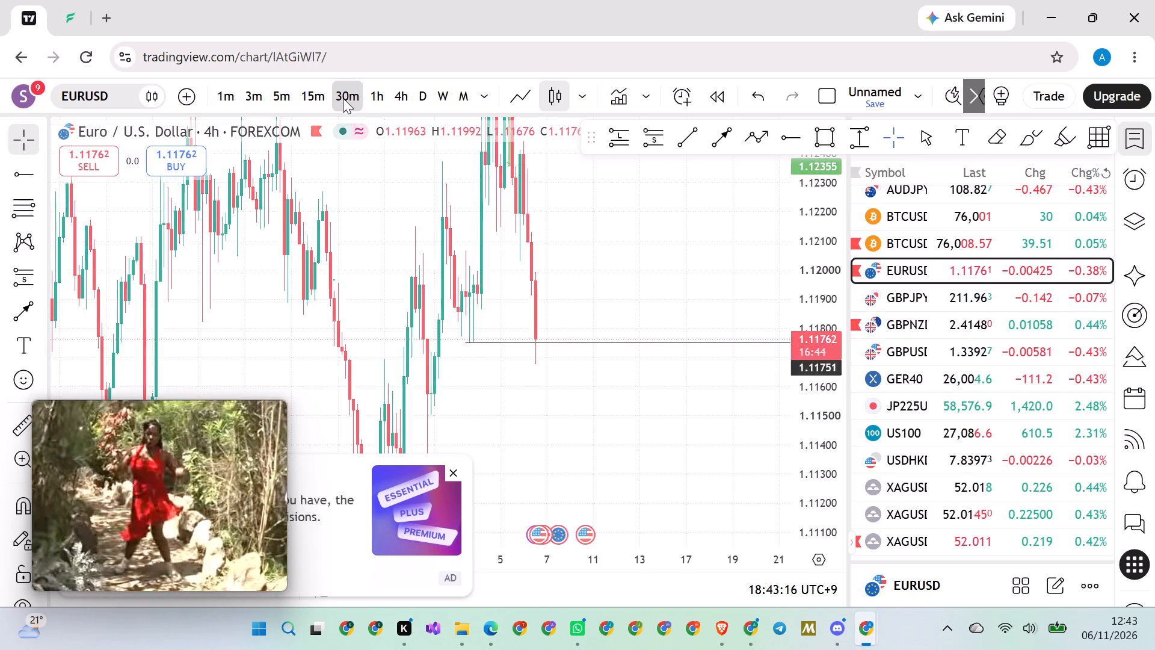
left_click(275, 93)
scroll(475, 212, "down", 20)
scroll(475, 212, "down", 11)
left_click_drag(475, 199, 687, 256)
scroll(339, 206, "down", 20)
scroll(339, 206, "down", 5)
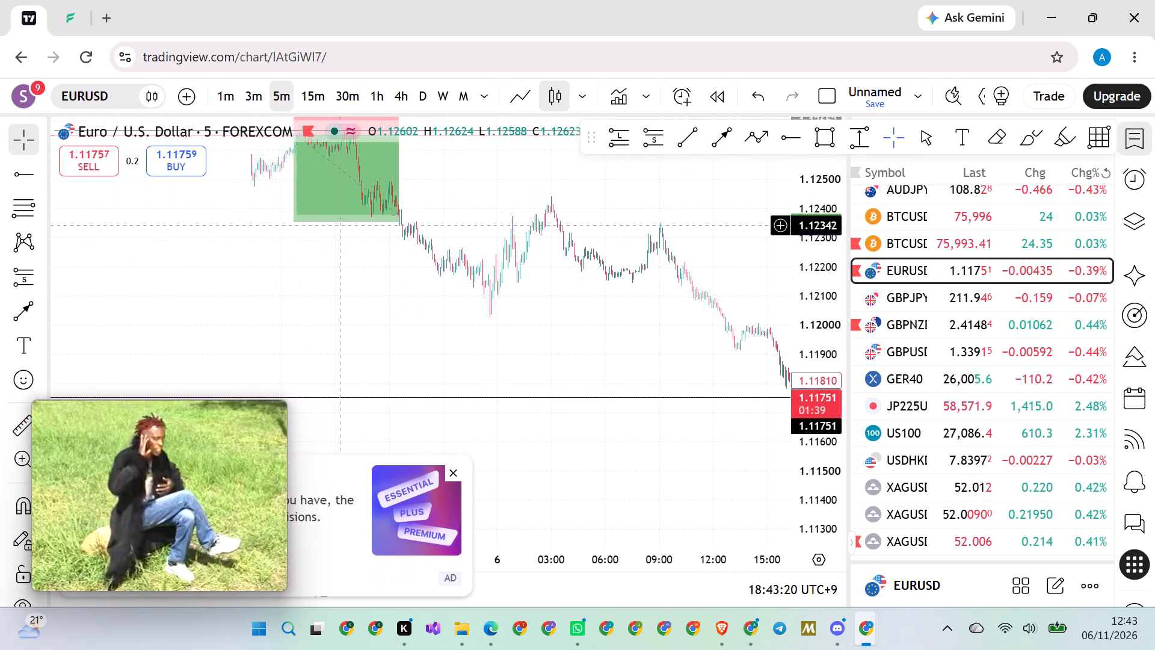
left_click_drag(310, 287, 442, 300)
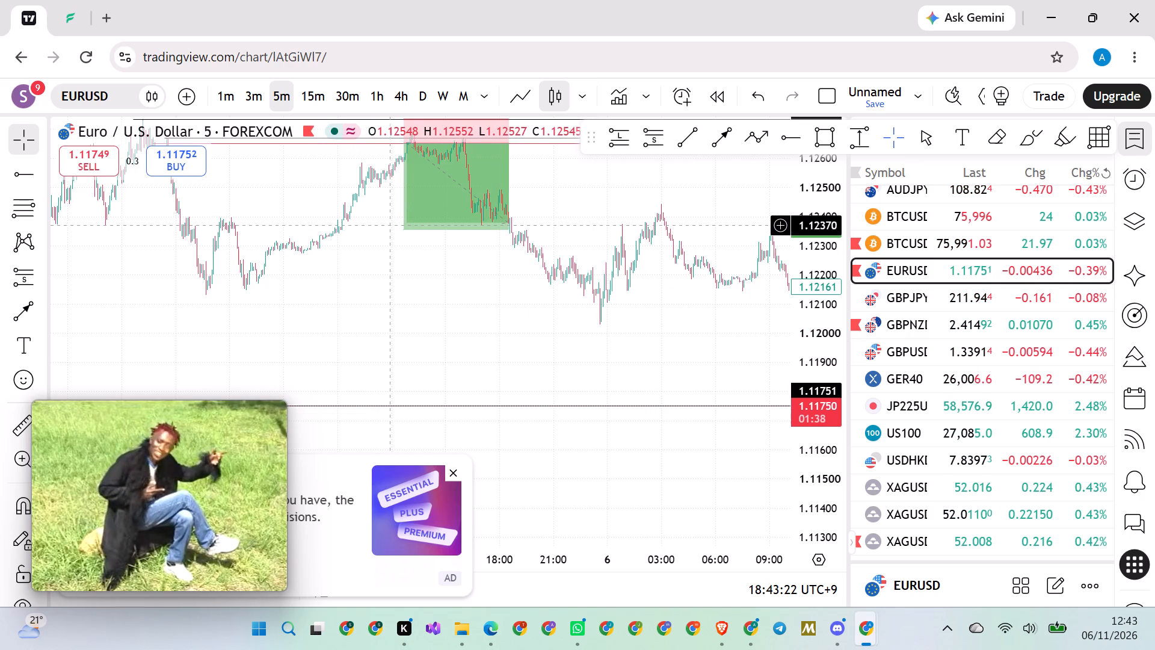
left_click_drag(399, 229, 407, 398)
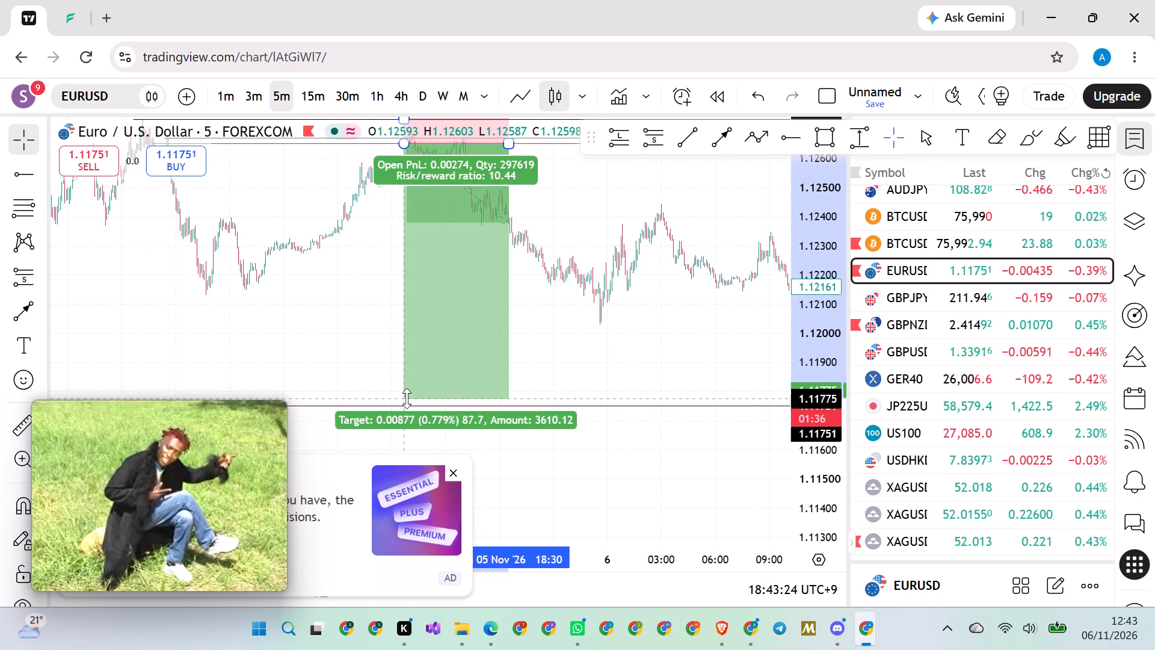
left_click_drag(407, 398, 400, 406)
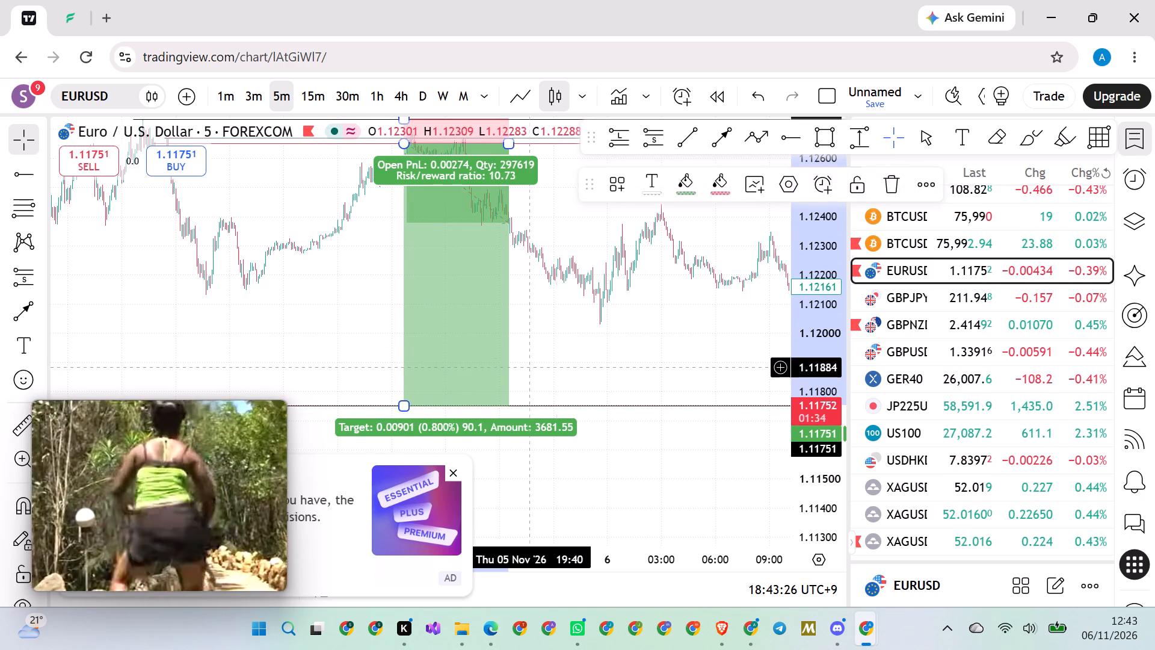
left_click(576, 353)
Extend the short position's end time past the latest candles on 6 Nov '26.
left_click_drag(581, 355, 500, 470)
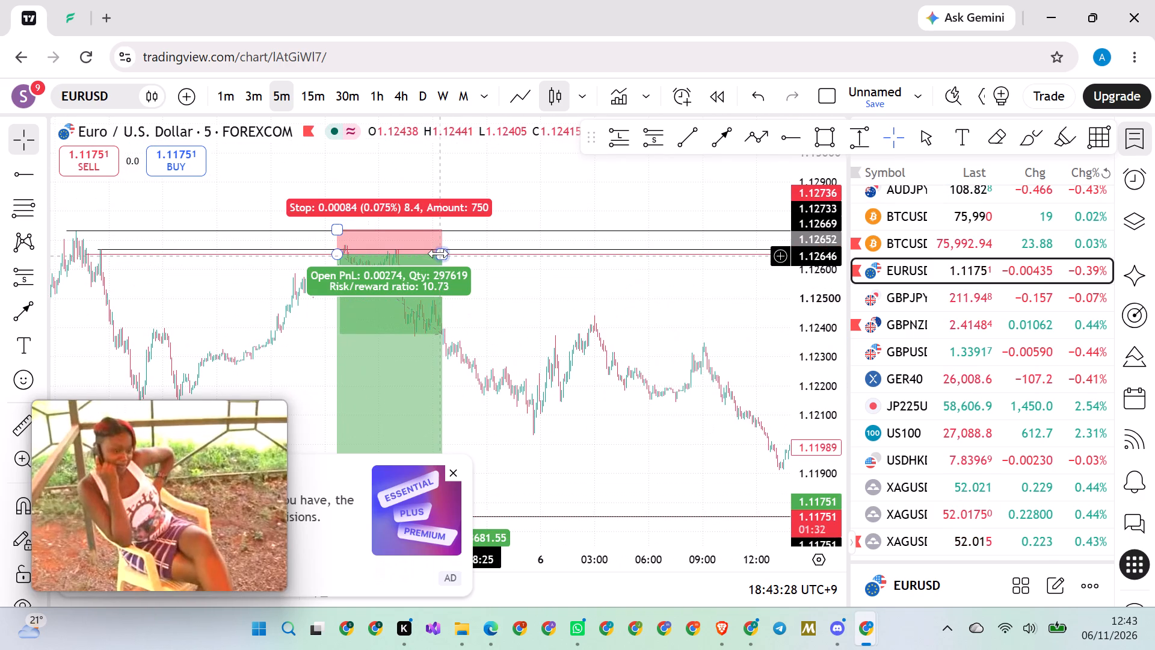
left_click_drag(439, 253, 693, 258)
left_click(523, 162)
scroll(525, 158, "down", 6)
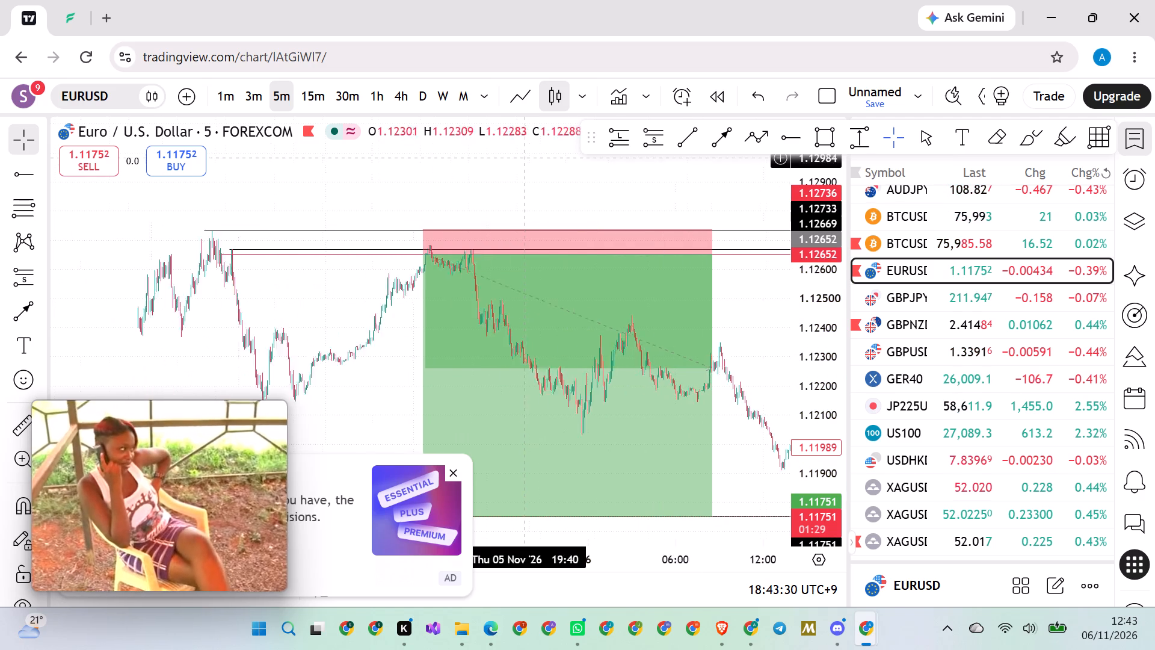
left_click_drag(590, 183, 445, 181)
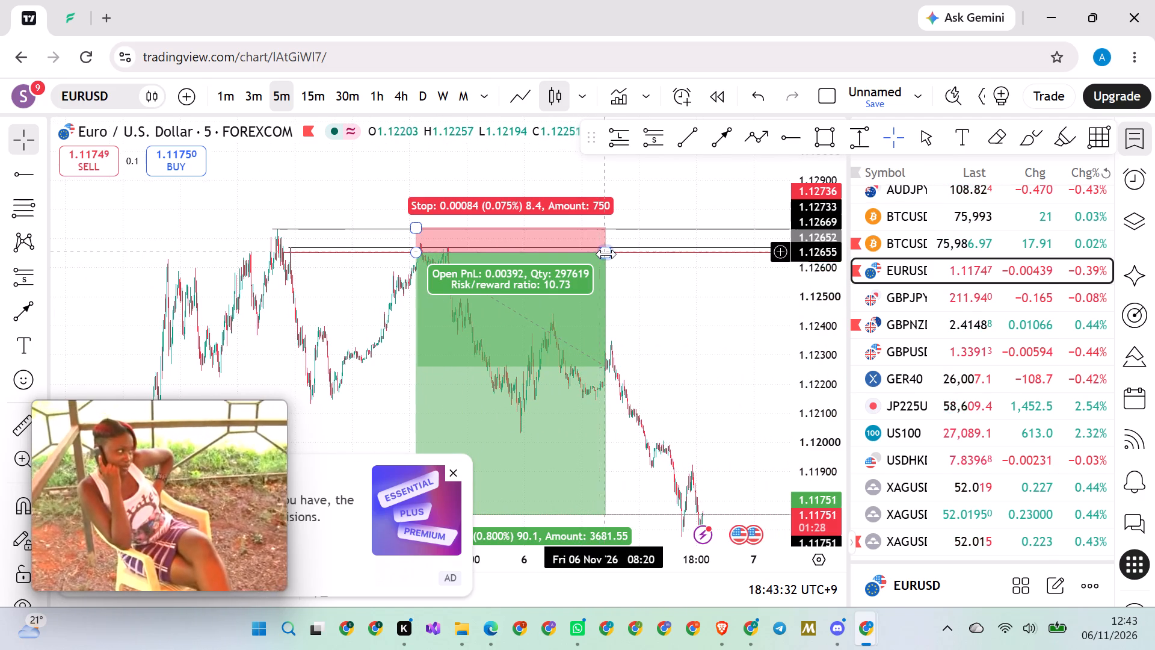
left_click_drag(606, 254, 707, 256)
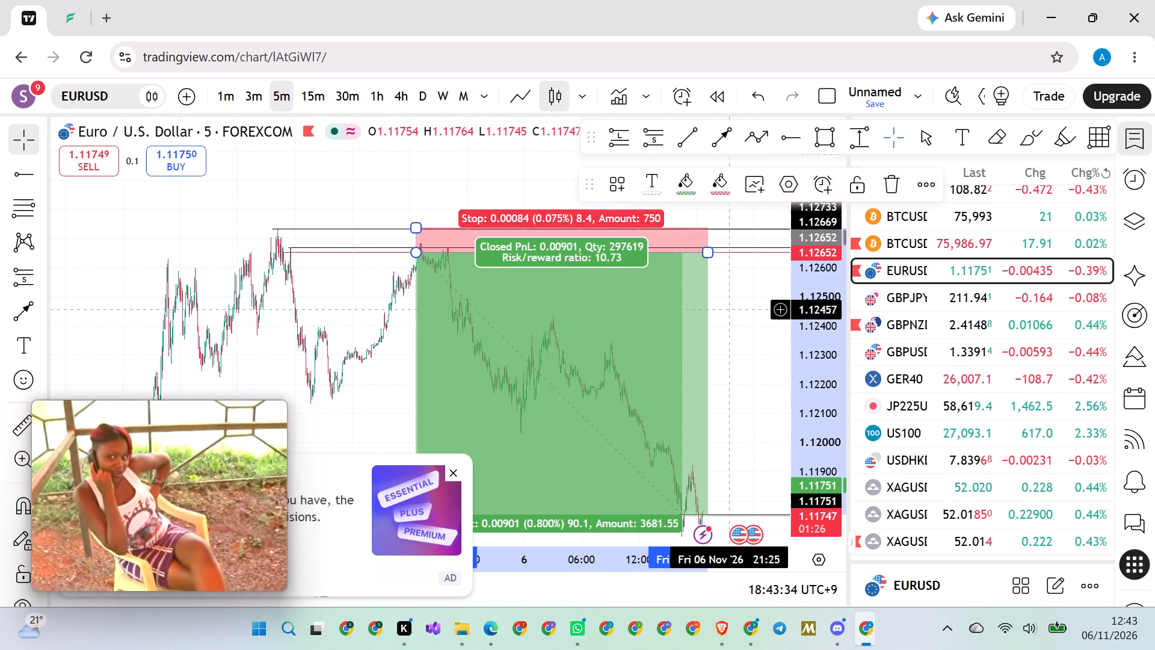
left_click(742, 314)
Examine the short position against the surrounding price action on the 30-minute chart.
left_click_drag(754, 336, 648, 306)
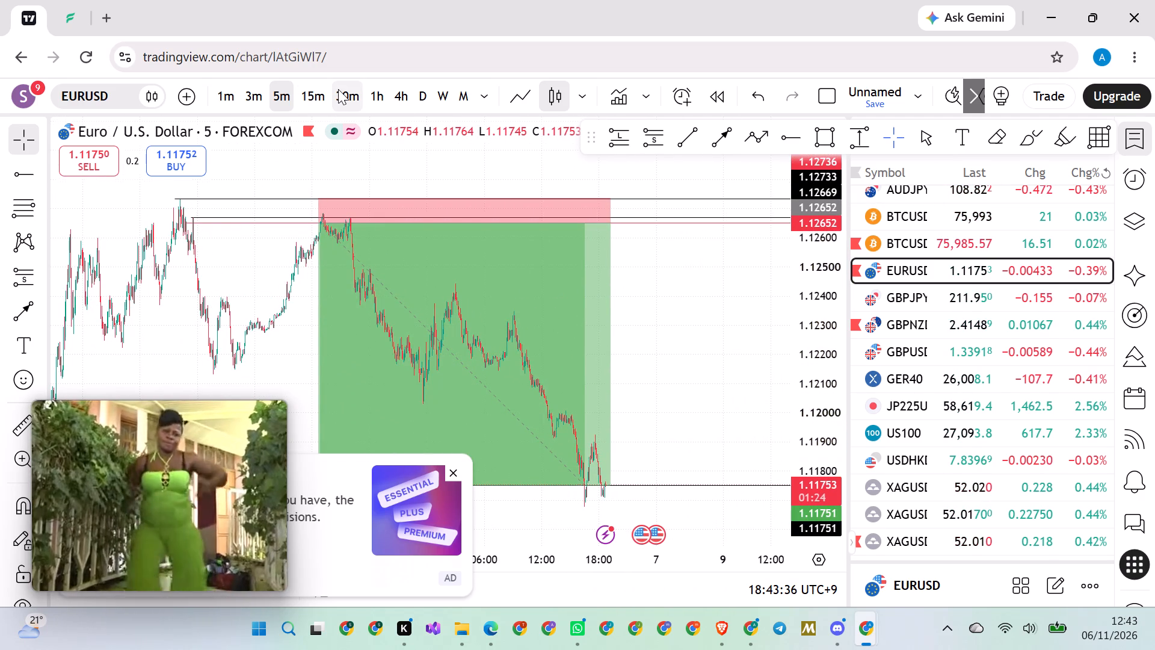
left_click(338, 89)
scroll(508, 307, "up", 15)
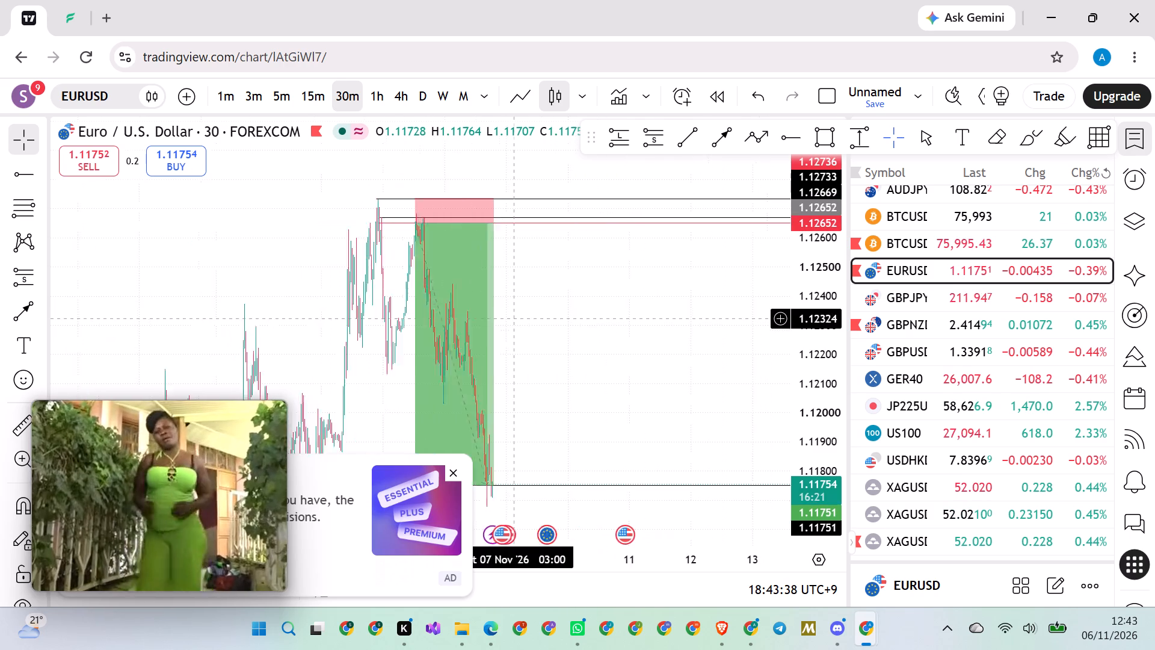
scroll(514, 318, "up", 8)
left_click_drag(496, 349, 769, 327)
left_click_drag(659, 259, 671, 296)
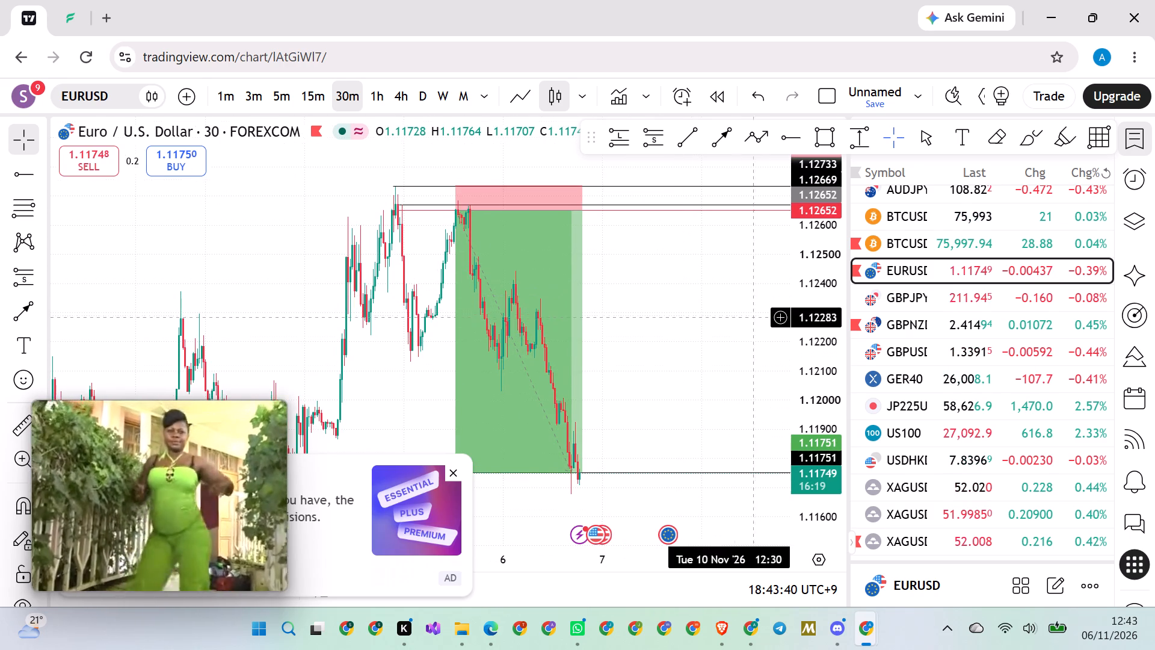
left_click_drag(810, 292, 803, 333)
scroll(696, 320, "down", 1)
left_click_drag(674, 352, 674, 354)
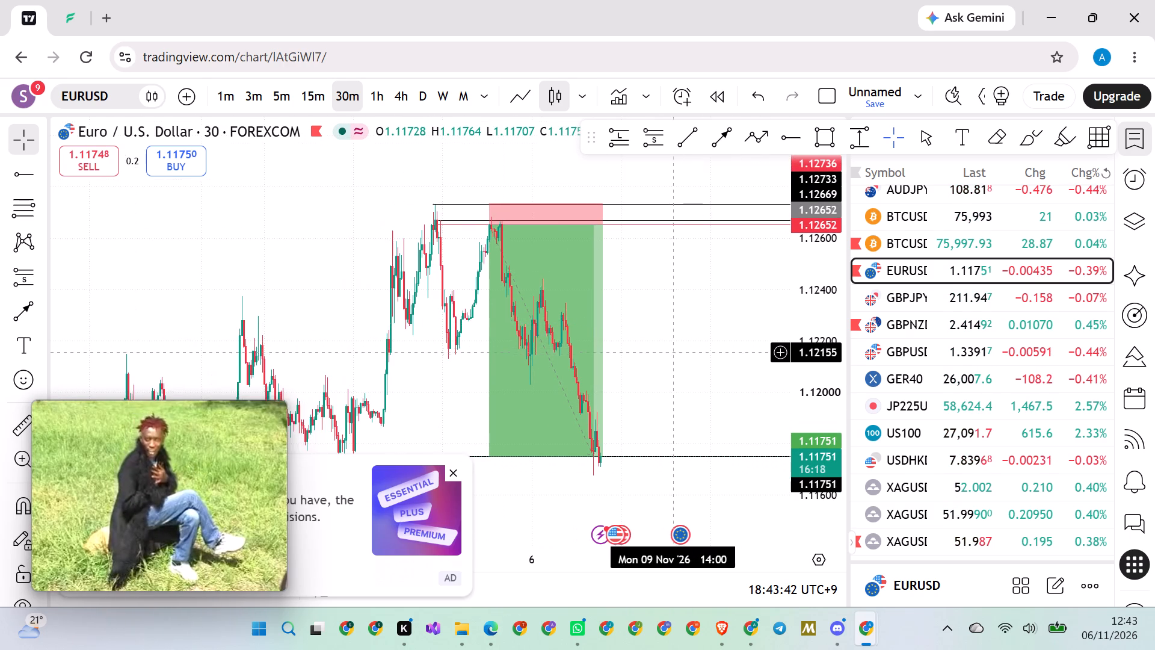
left_click_drag(674, 354, 712, 328)
left_click_drag(700, 294, 674, 286)
left_click_drag(687, 330, 680, 314)
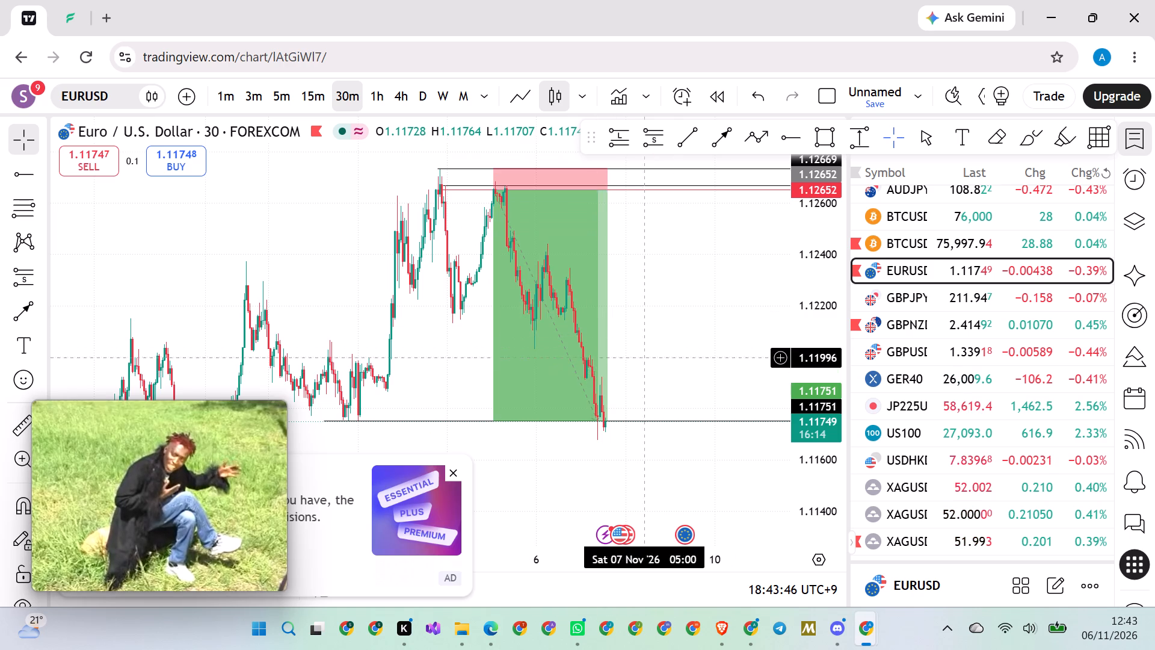
scroll(679, 281, "up", 10)
left_click_drag(661, 305, 719, 282)
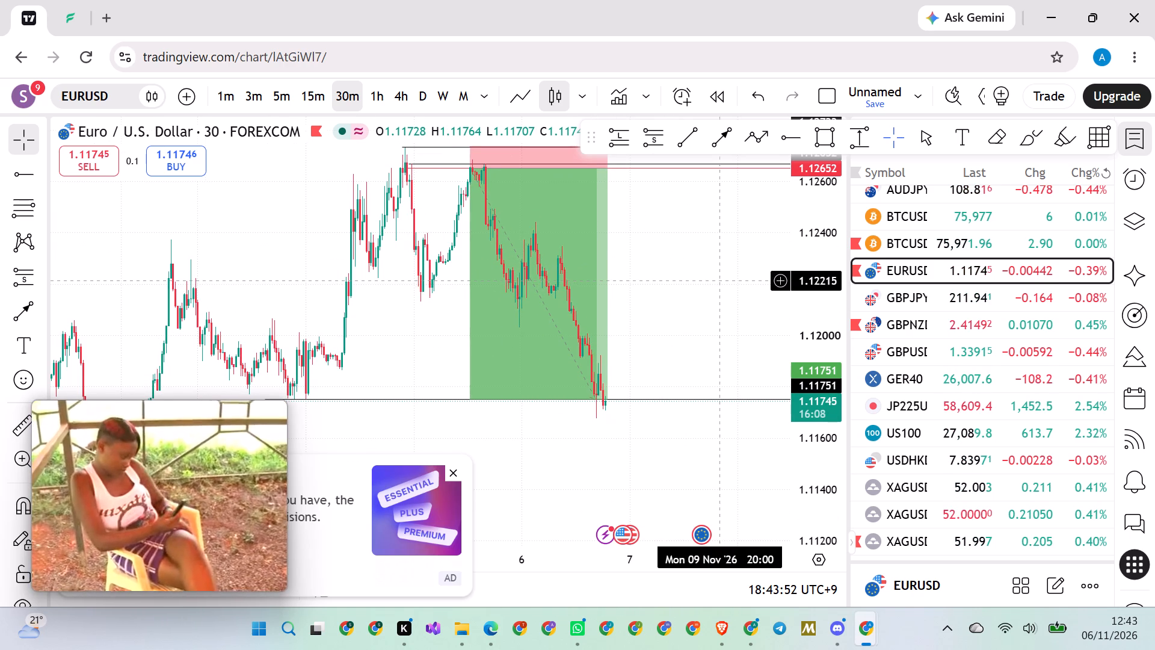
scroll(710, 262, "down", 1)
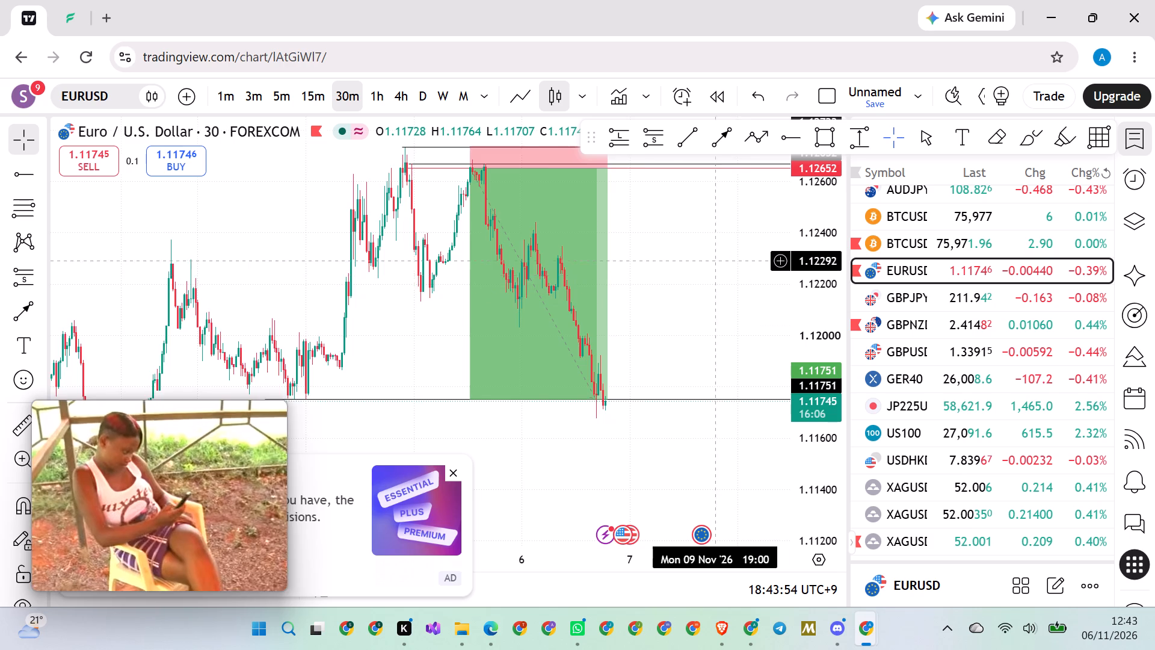
scroll(710, 262, "down", 2)
scroll(701, 258, "up", 6)
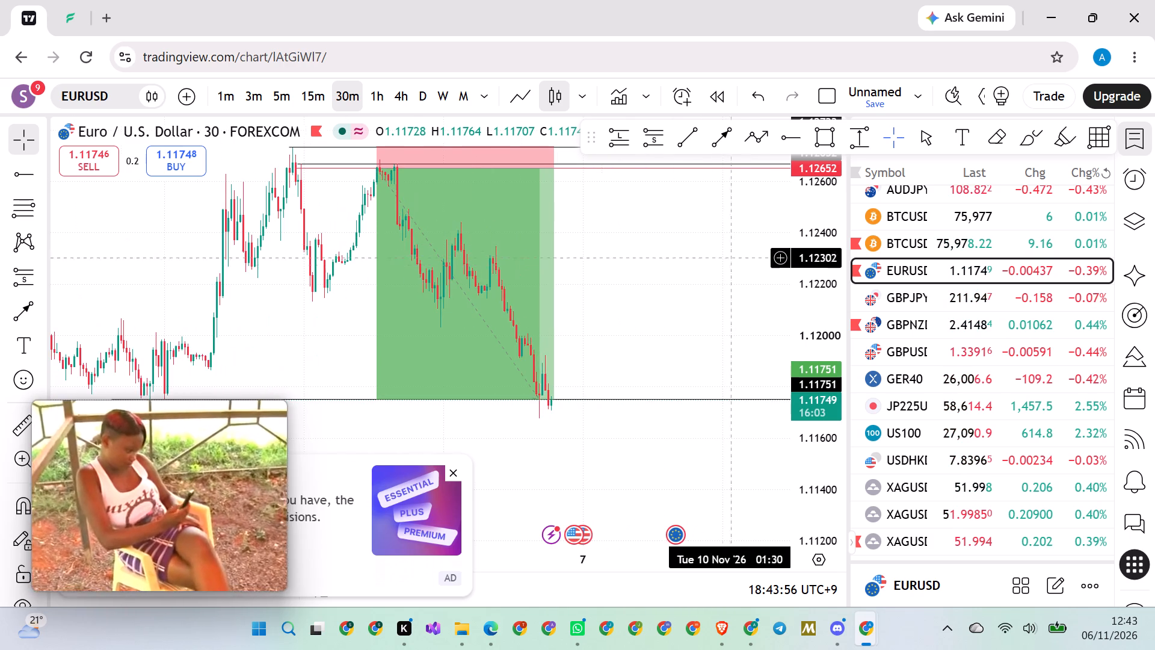
left_click_drag(814, 232, 760, 394)
scroll(656, 403, "down", 18)
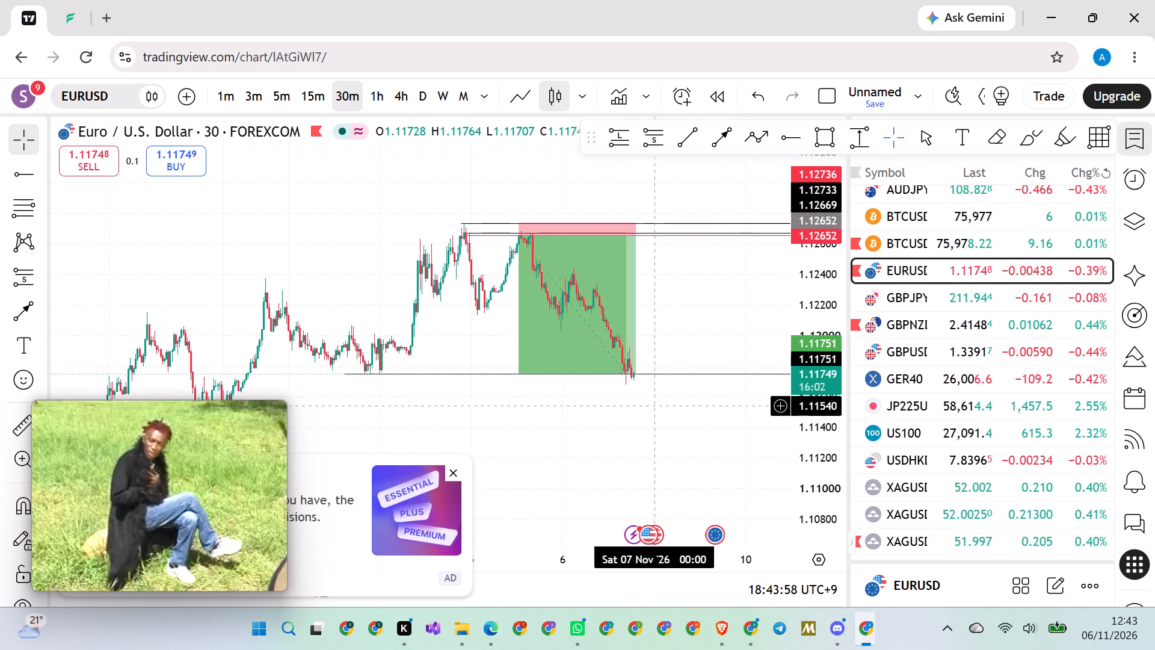
scroll(656, 406, "down", 1)
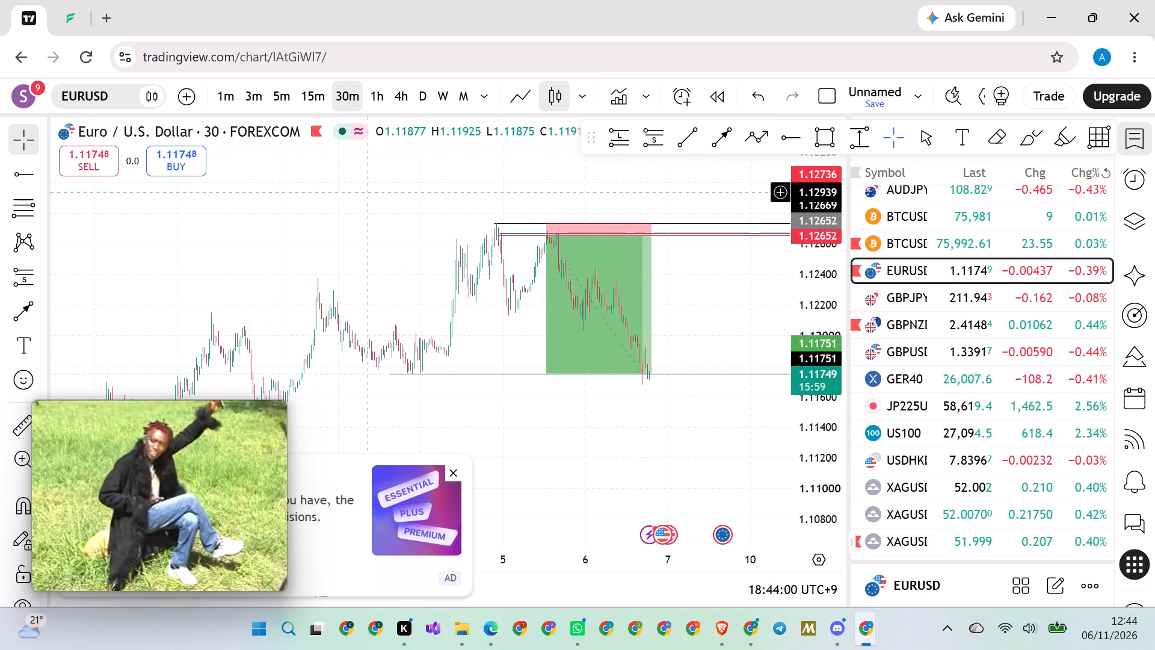
scroll(369, 192, "up", 2)
On the 4-hour chart, extend the short position's end time to about 10 Nov '26.
left_click(410, 94)
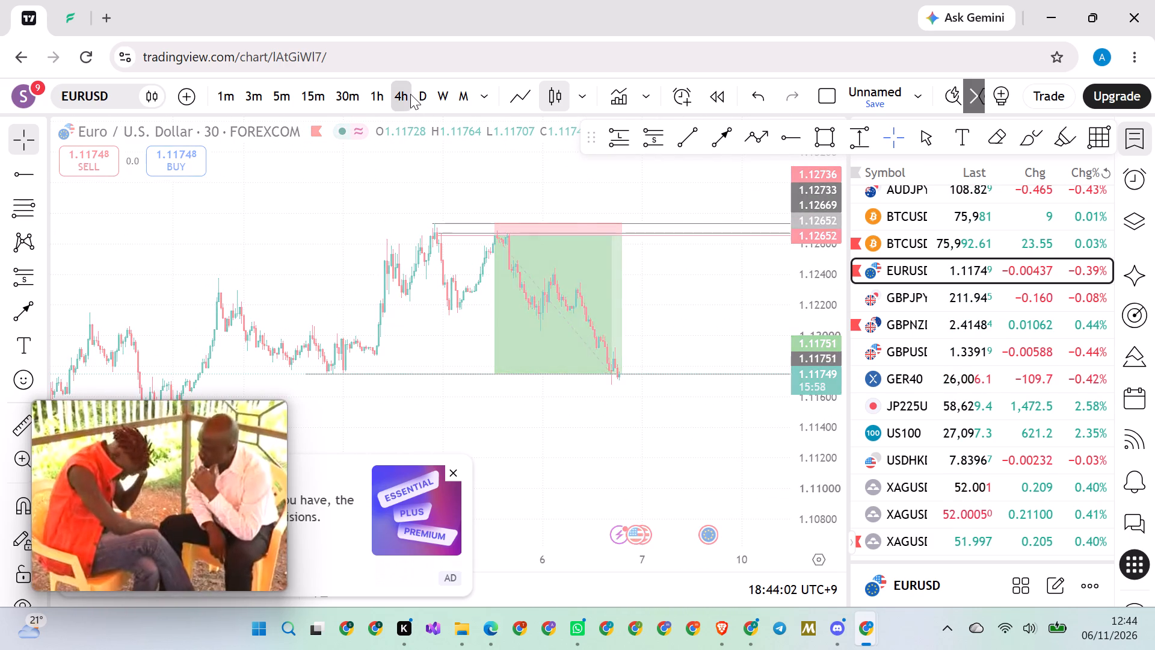
scroll(596, 418, "up", 10)
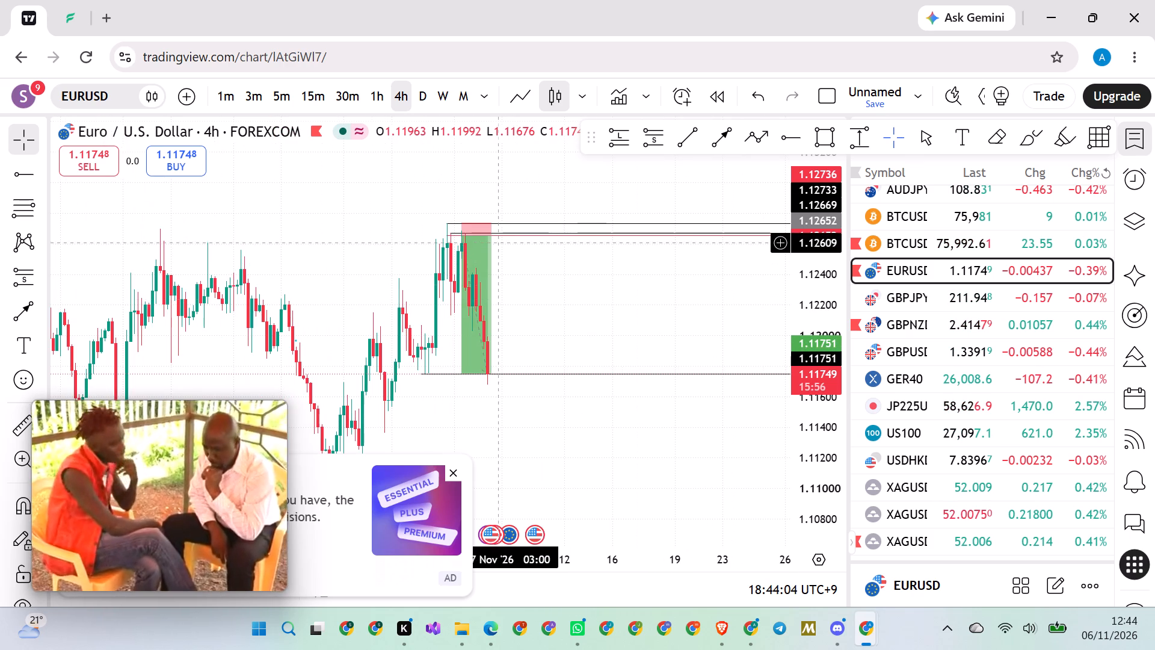
left_click_drag(493, 235, 528, 243)
left_click(586, 315)
Examine the price swings before and around the short position on the 4-hour chart.
left_click_drag(586, 324, 649, 327)
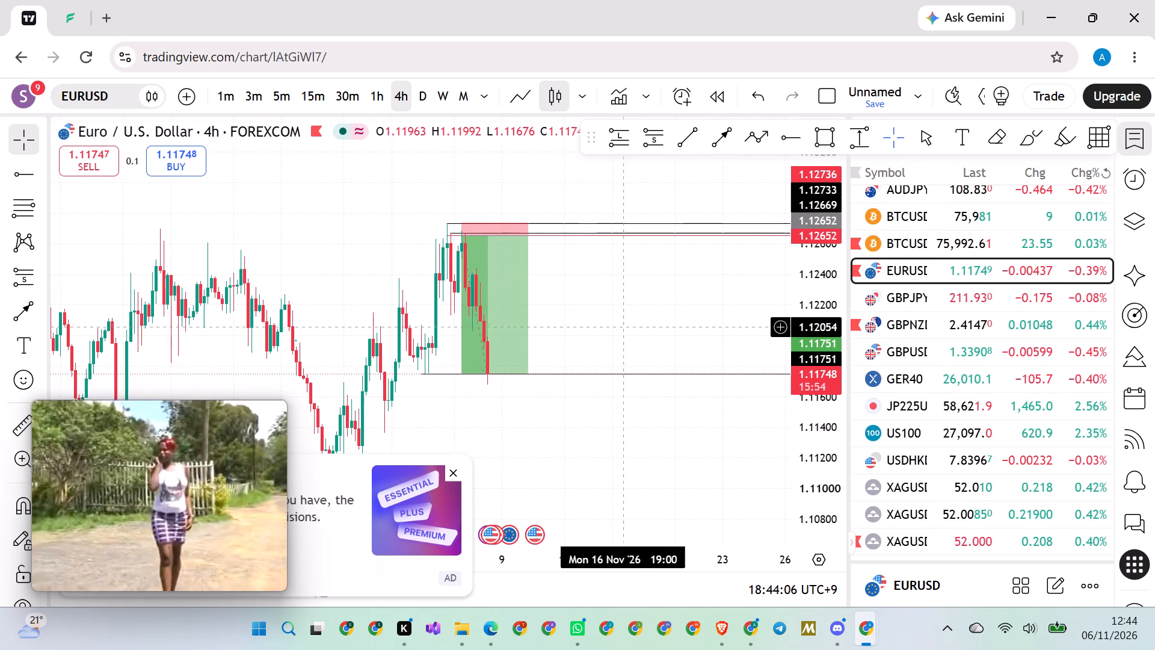
left_click_drag(649, 327, 650, 327)
left_click_drag(597, 330, 688, 327)
left_click_drag(671, 445, 716, 408)
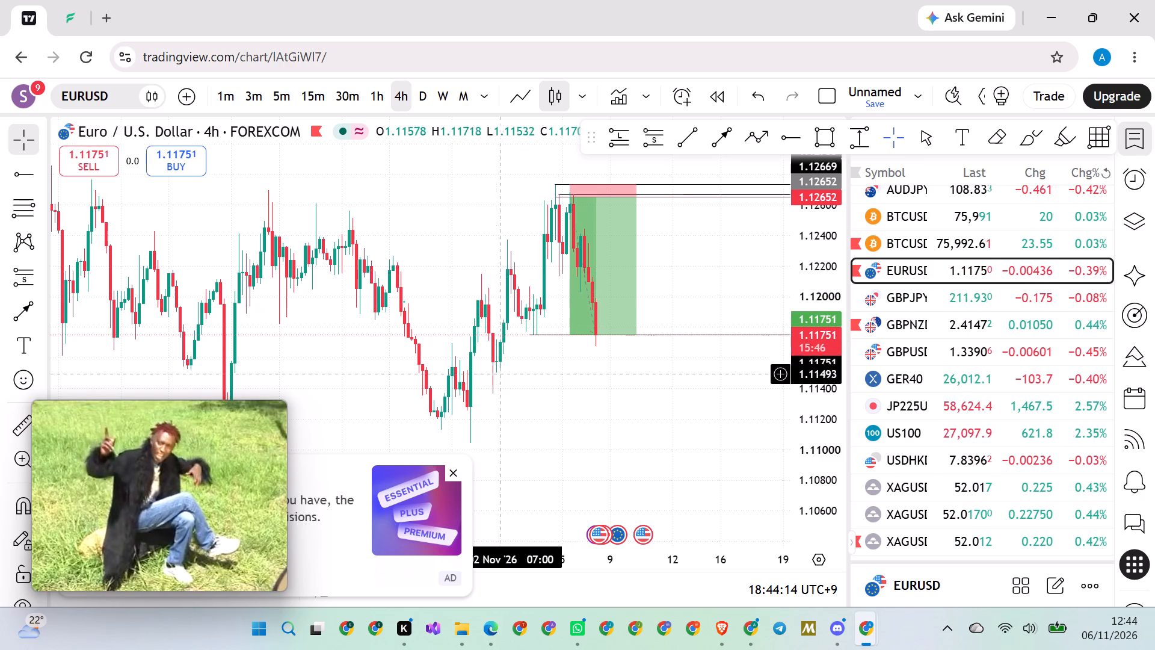
left_click_drag(540, 398, 556, 397)
scroll(556, 397, "up", 1)
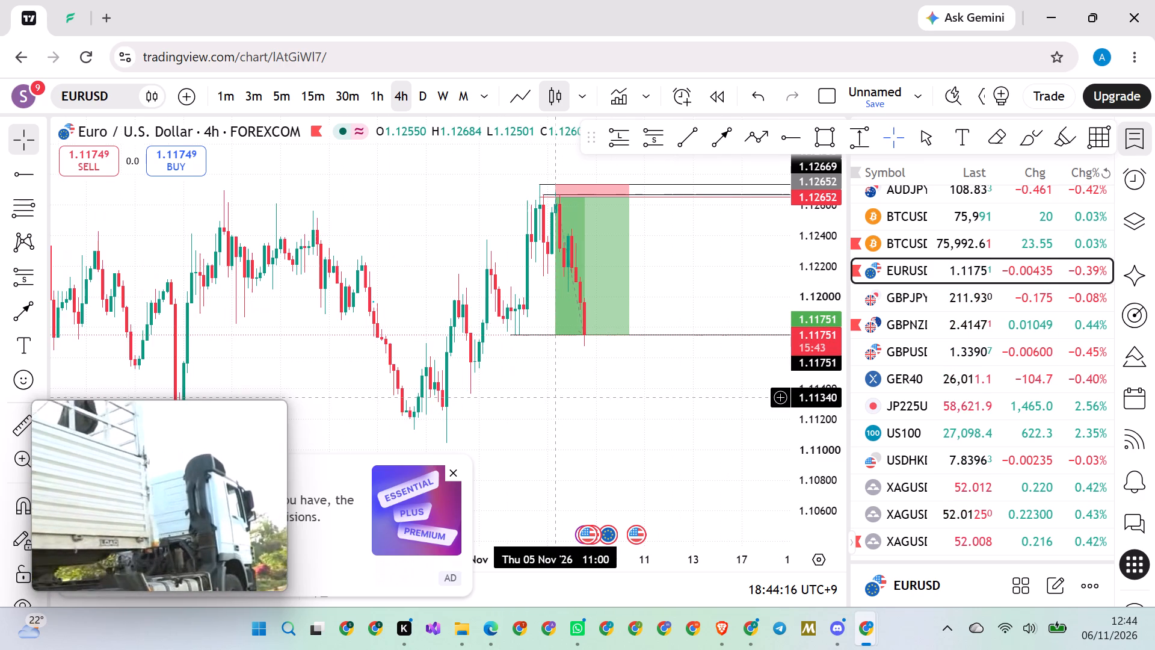
scroll(556, 408, "down", 1)
scroll(564, 409, "up", 1)
left_click(564, 409)
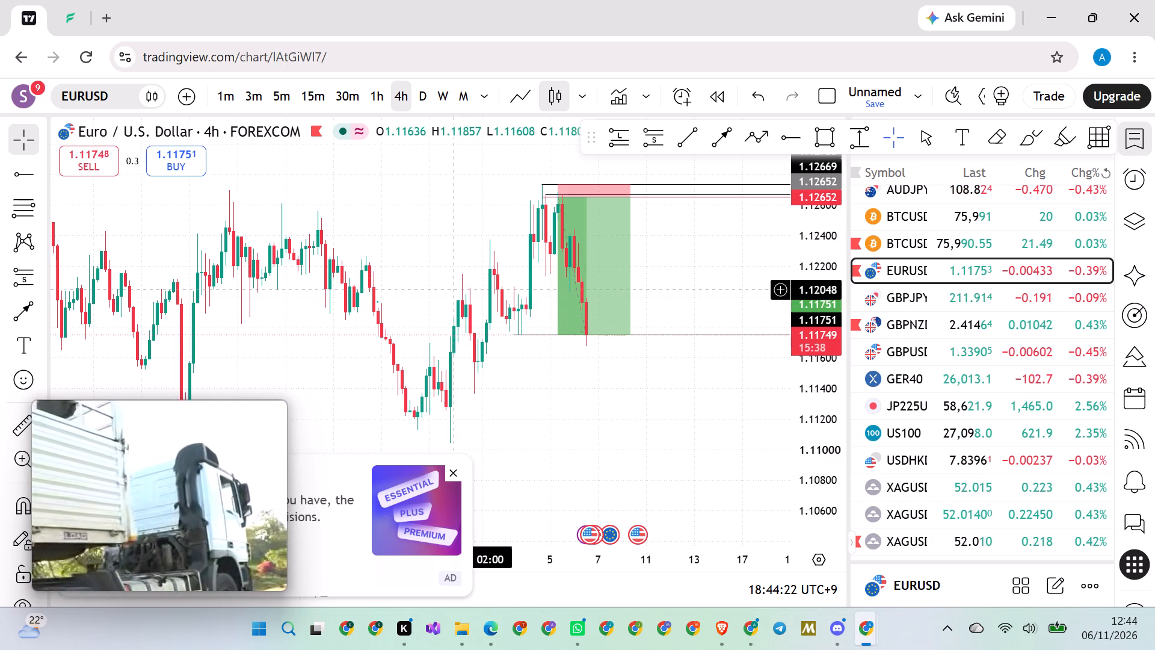
Draw a horizontal ray at about 1.11369 from the early-November swing low on the 4-hour EURUSD chart.
left_click_drag(529, 392, 521, 342)
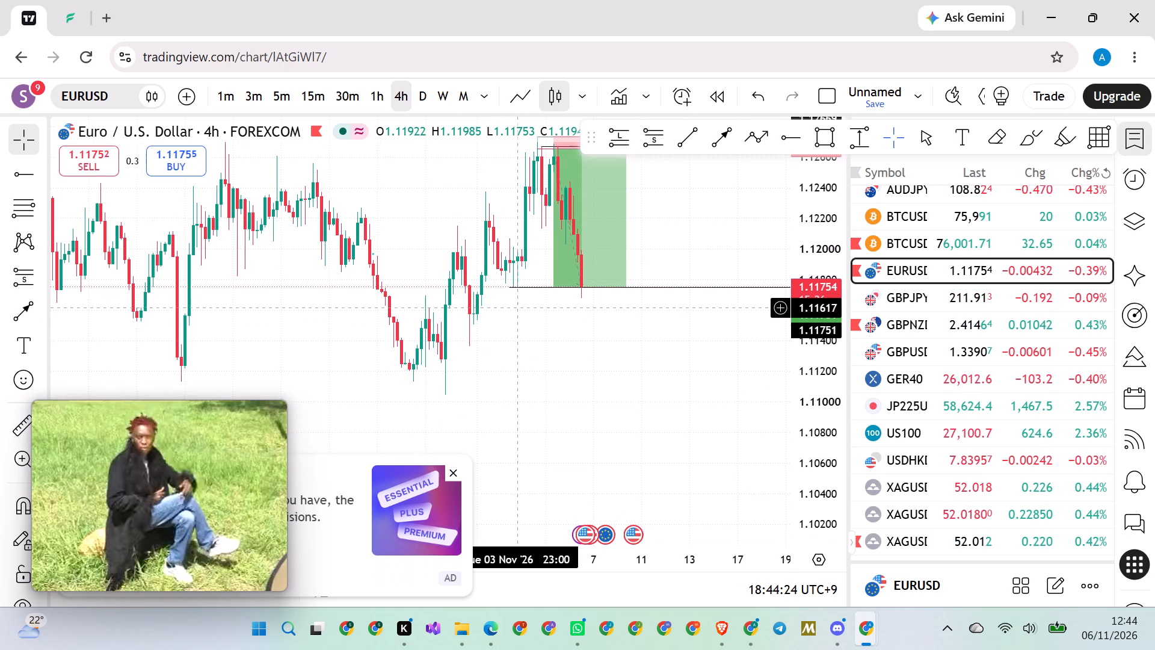
left_click(791, 141)
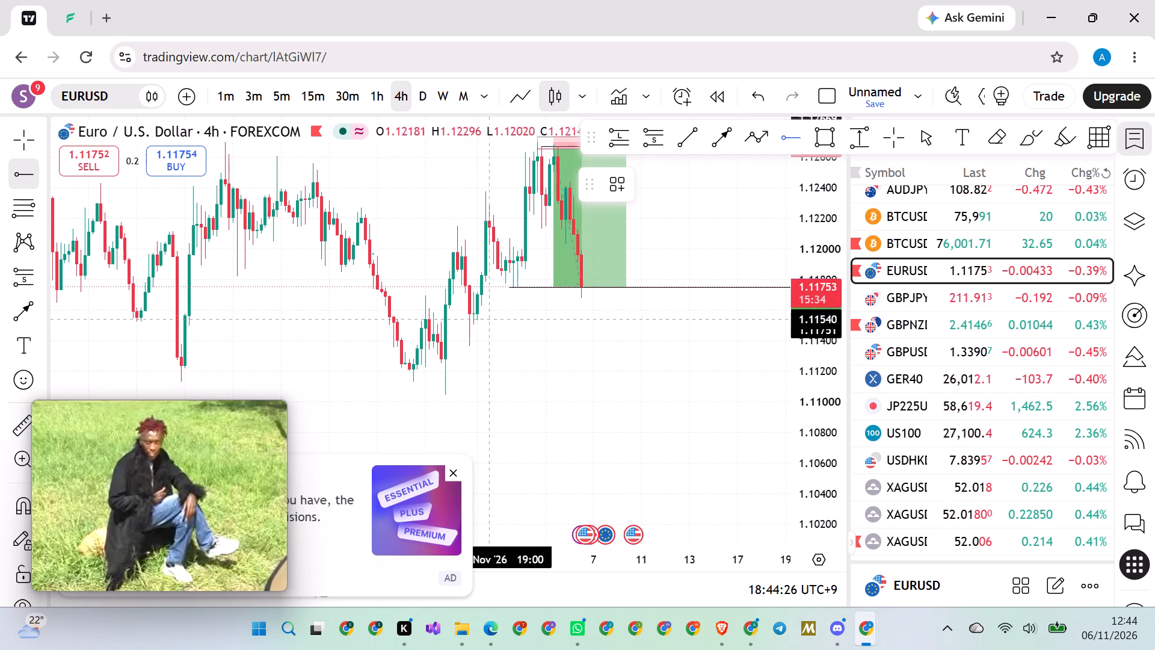
left_click(469, 345)
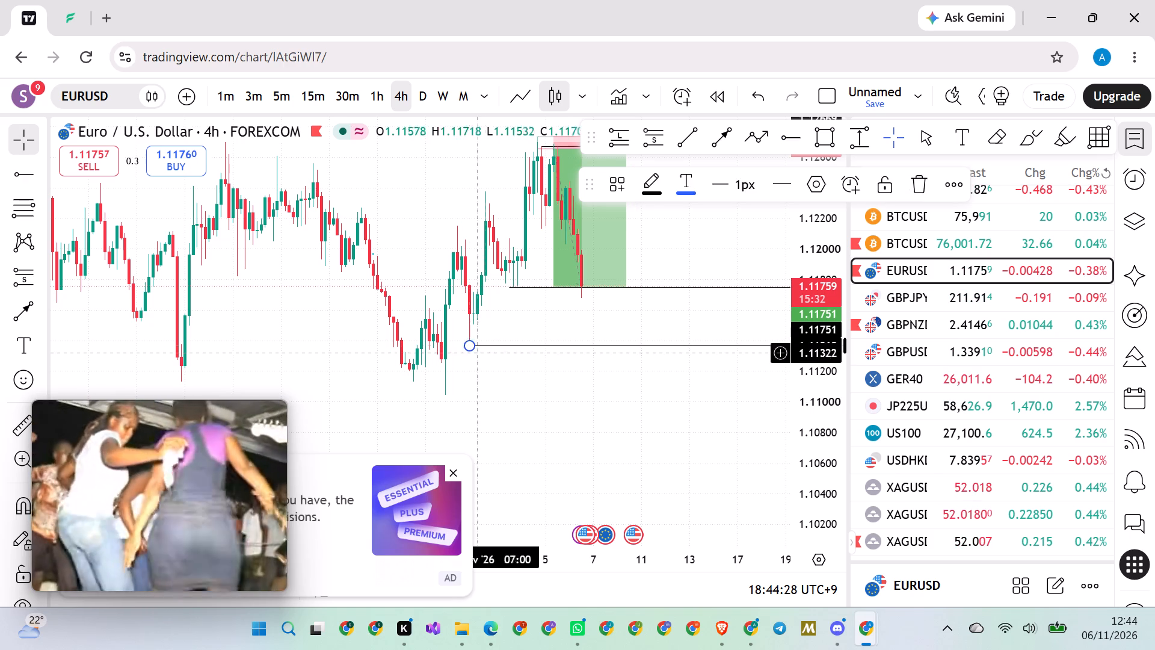
left_click(505, 376)
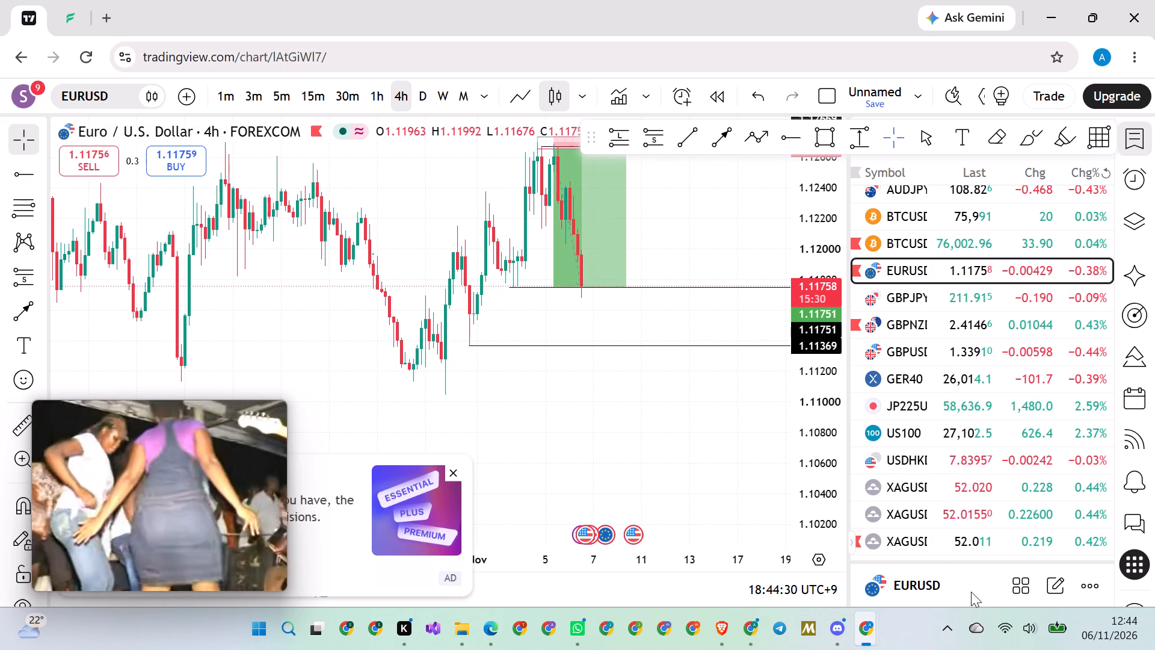
Open the flagged Pepperstone XAGUSD chart from the watchlist and examine its marked zones and short positions on the 4-hour timeframe.
left_click(904, 549)
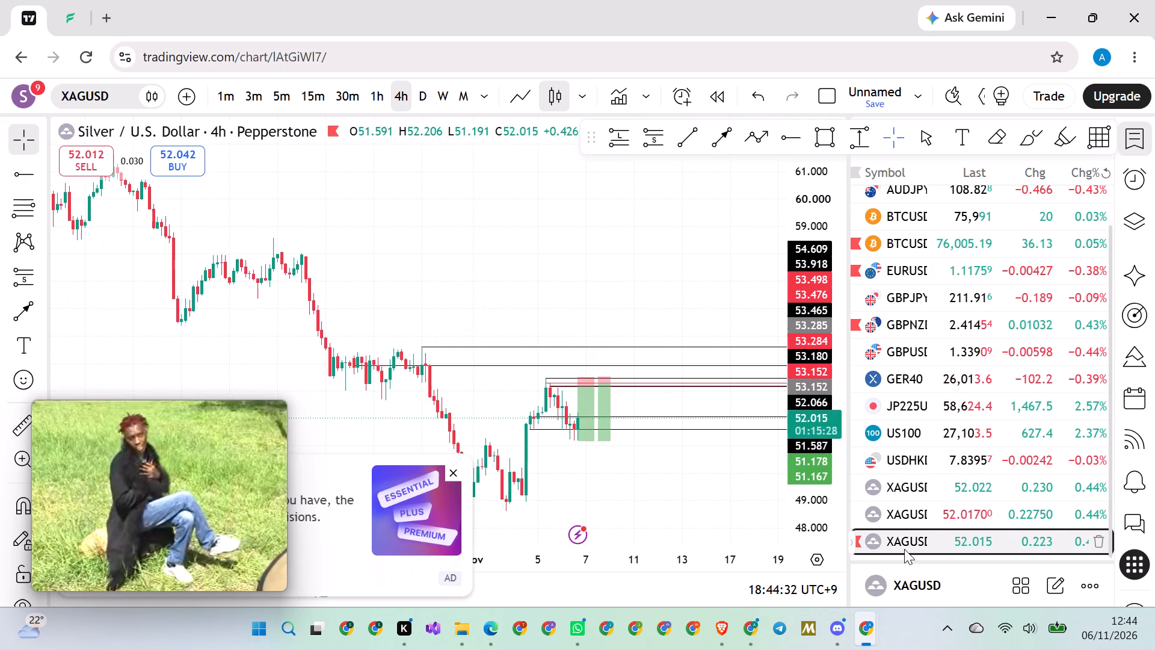
left_click_drag(541, 265, 662, 220)
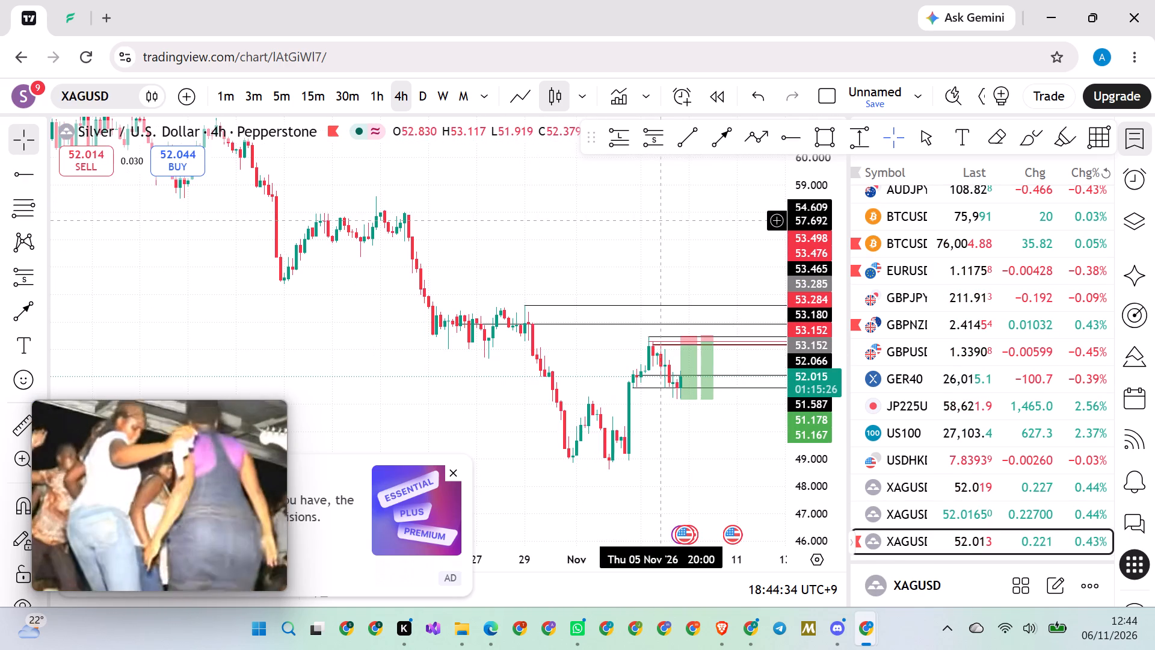
scroll(662, 220, "up", 6)
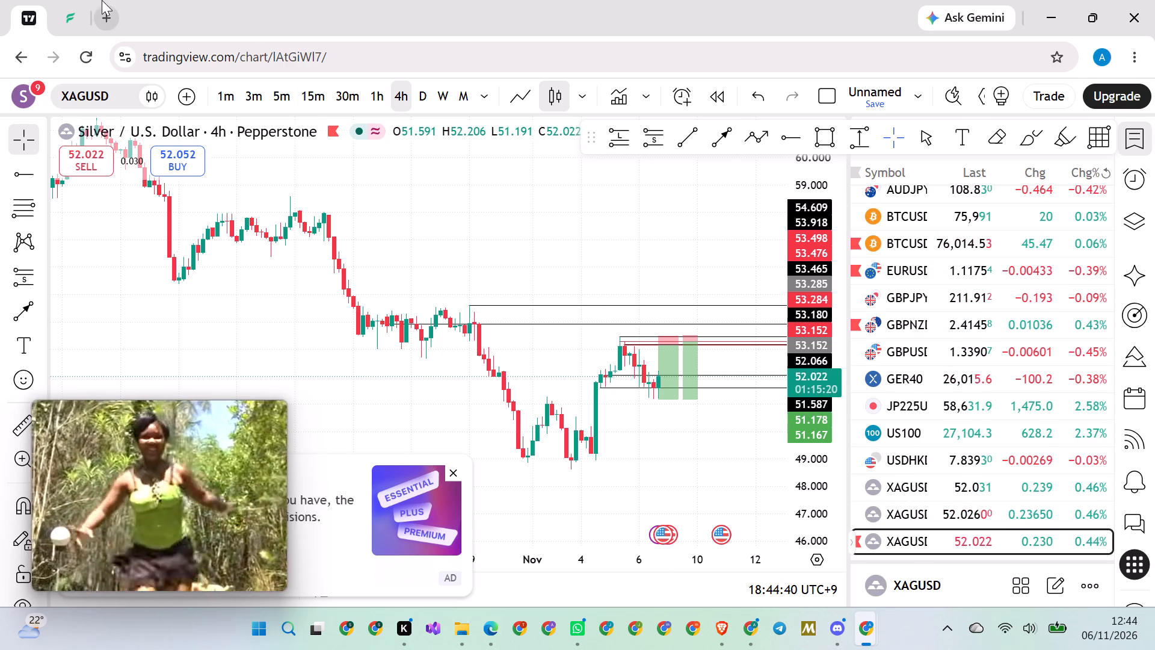
Switch to TheFreeChart, open XAGUSD from the watchlist and review its recent price action on the 30-minute chart.
left_click(64, 16)
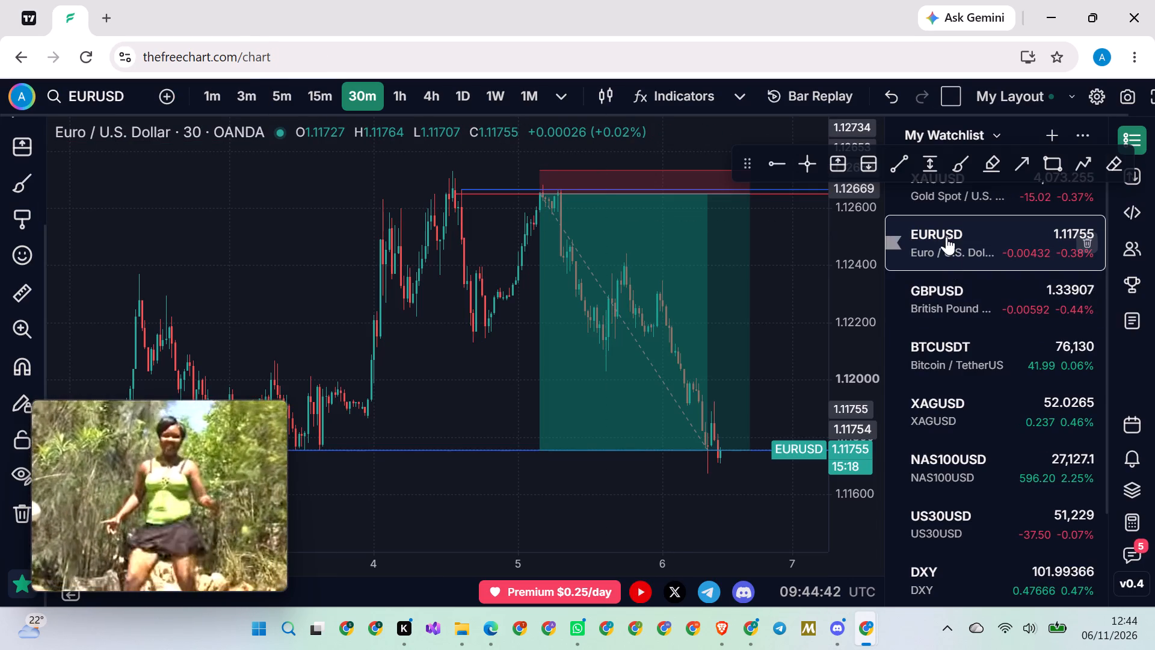
left_click(946, 405)
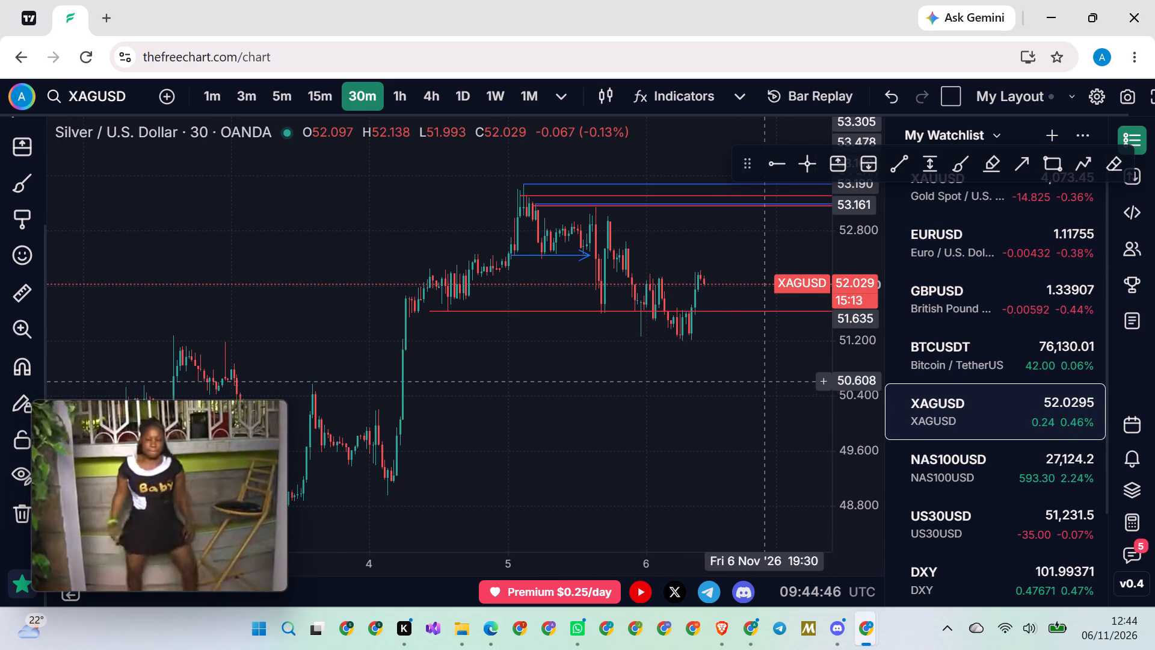
scroll(726, 387, "up", 1)
scroll(726, 385, "down", 1)
left_click_drag(758, 388, 702, 412)
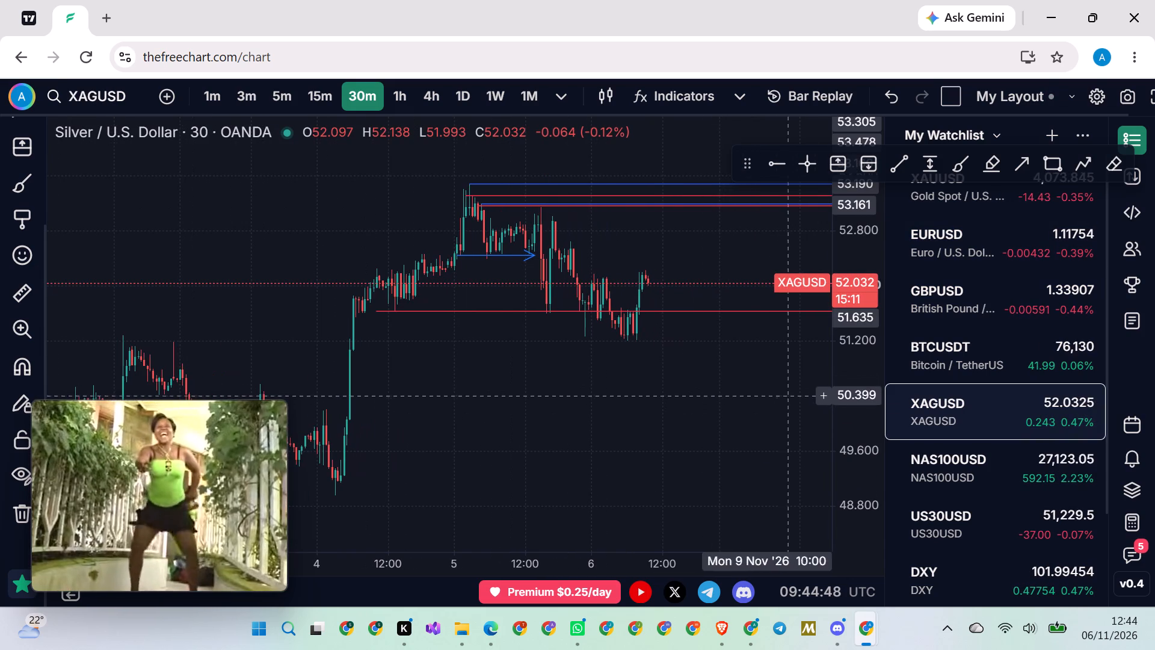
scroll(855, 378, "up", 7)
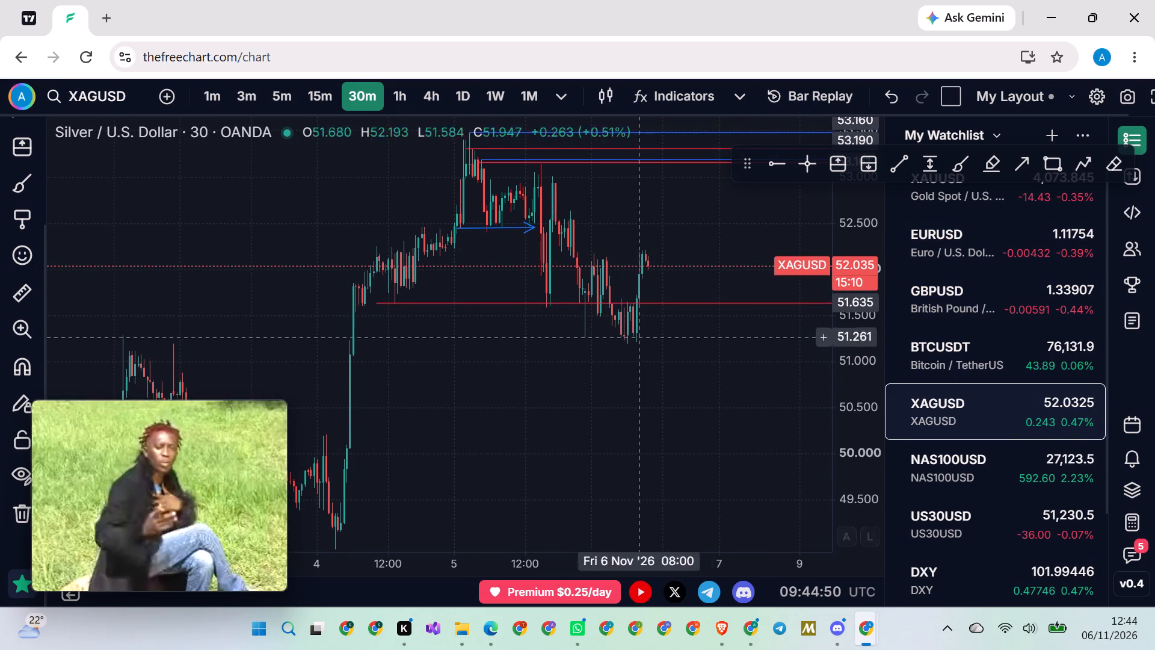
Set the XAGUSD chart to the 4-hour timeframe and remove all existing drawings from it.
left_click(432, 105)
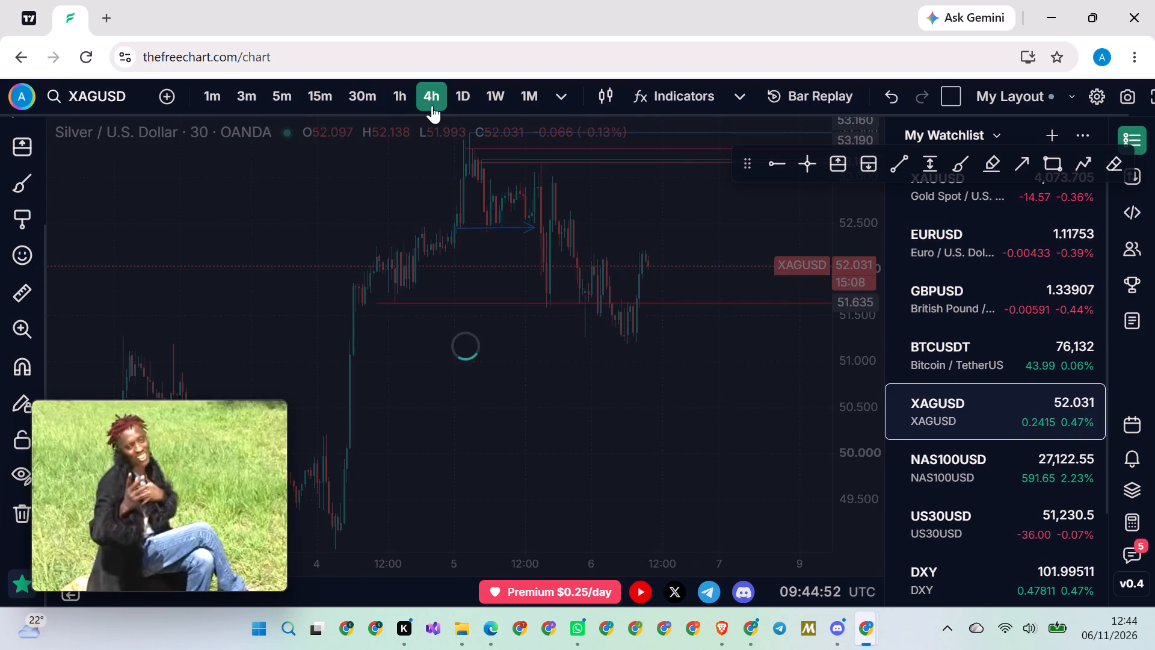
scroll(553, 390, "up", 20)
scroll(553, 390, "up", 9)
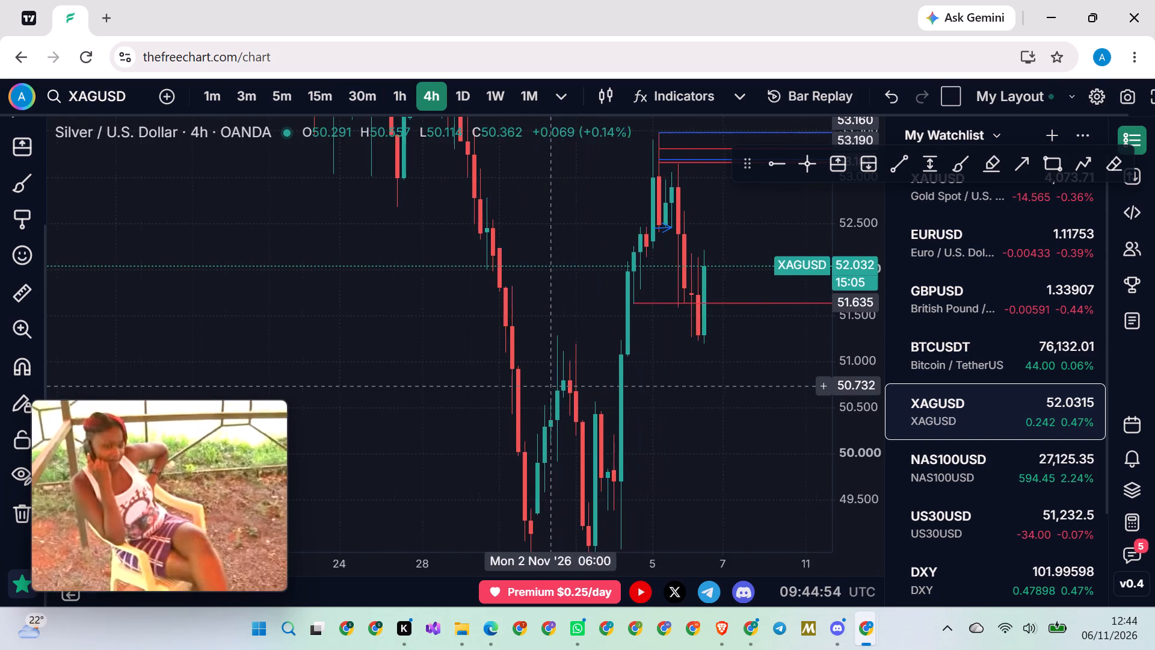
scroll(551, 386, "up", 7)
left_click_drag(725, 396, 632, 412)
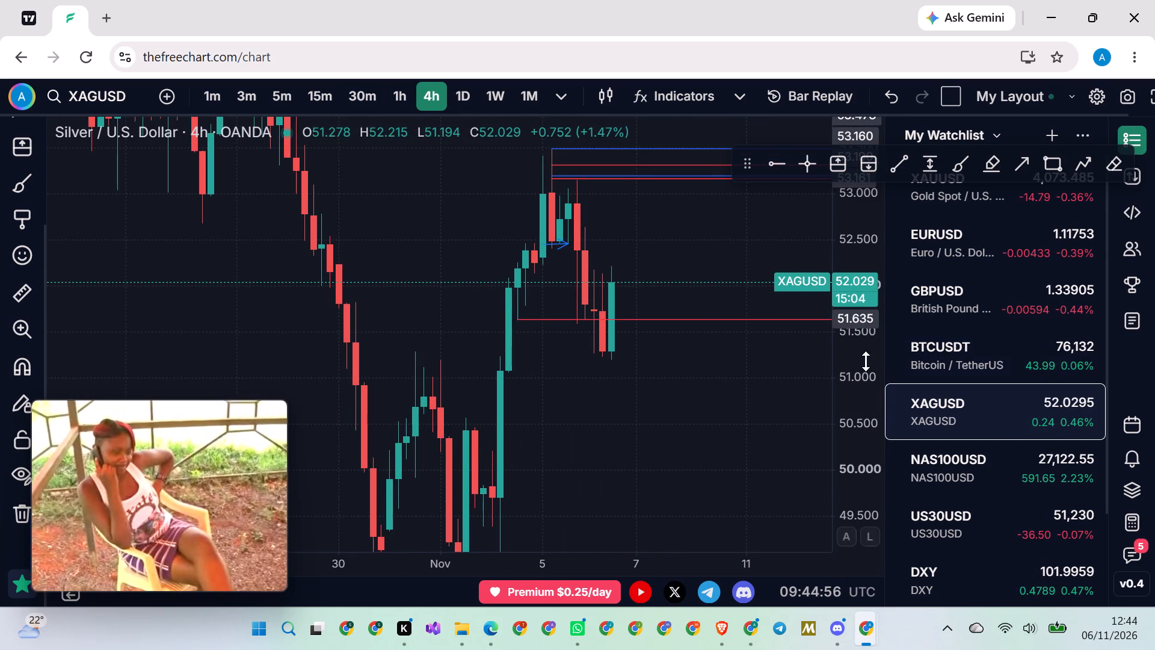
left_click_drag(863, 361, 839, 462)
left_click_drag(863, 398, 837, 449)
scroll(777, 413, "down", 1)
left_click_drag(762, 398, 721, 412)
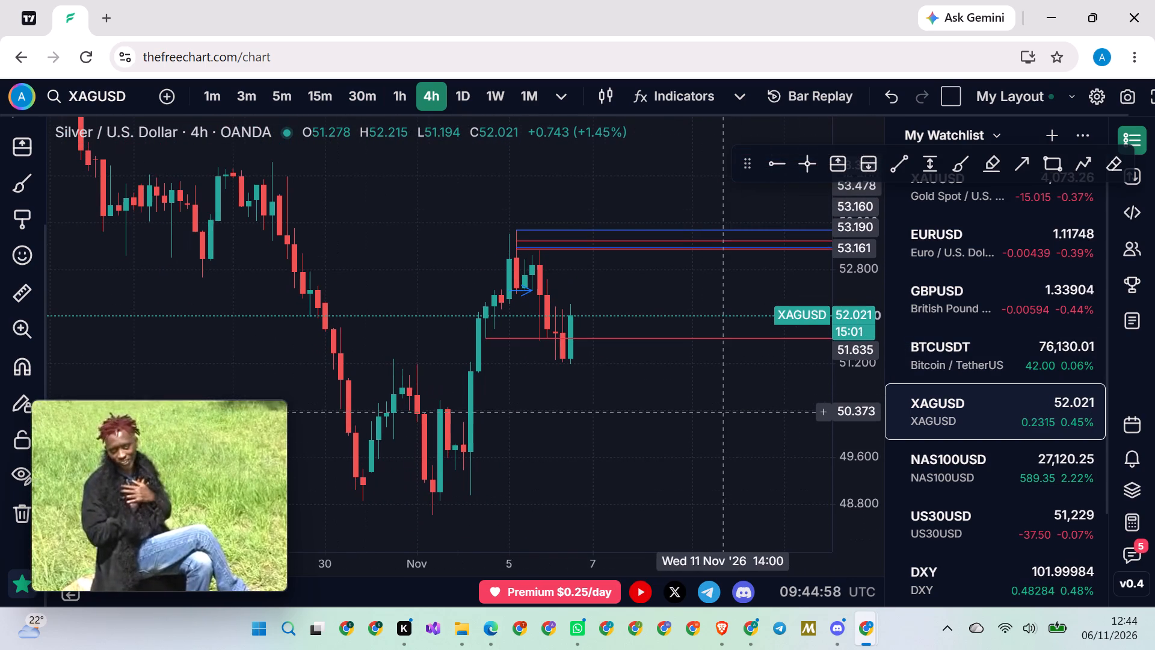
left_click(17, 515)
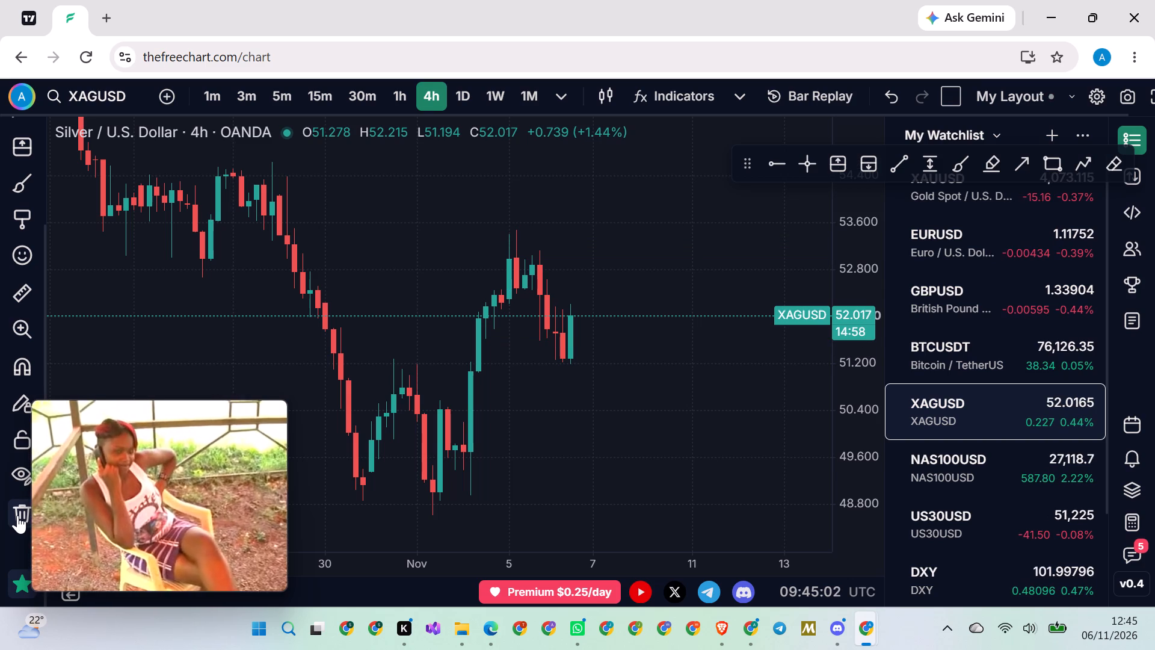